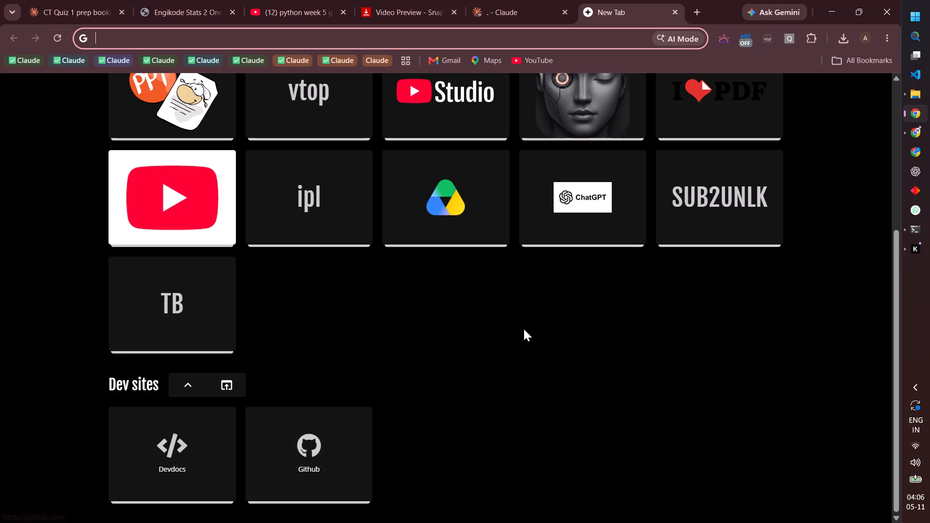
type("figm")
key("Return")
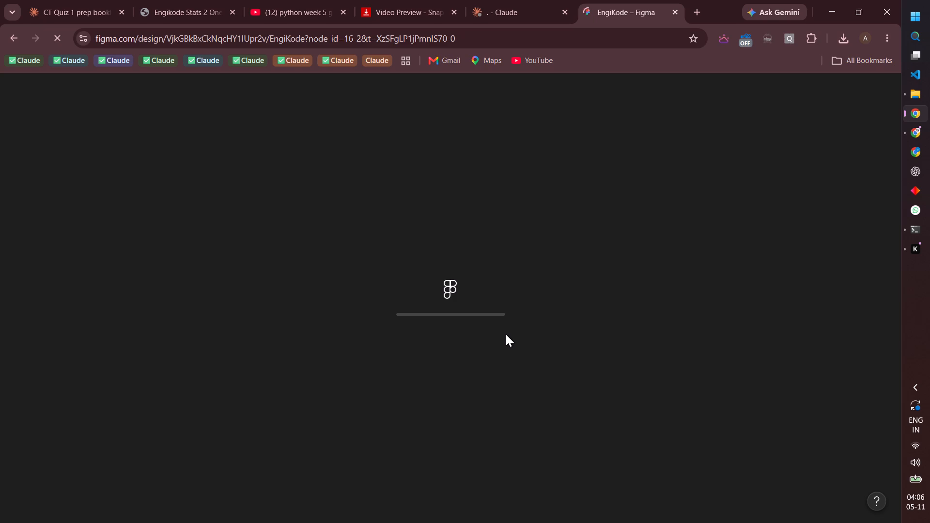
left_click_drag(507, 318, 479, 312)
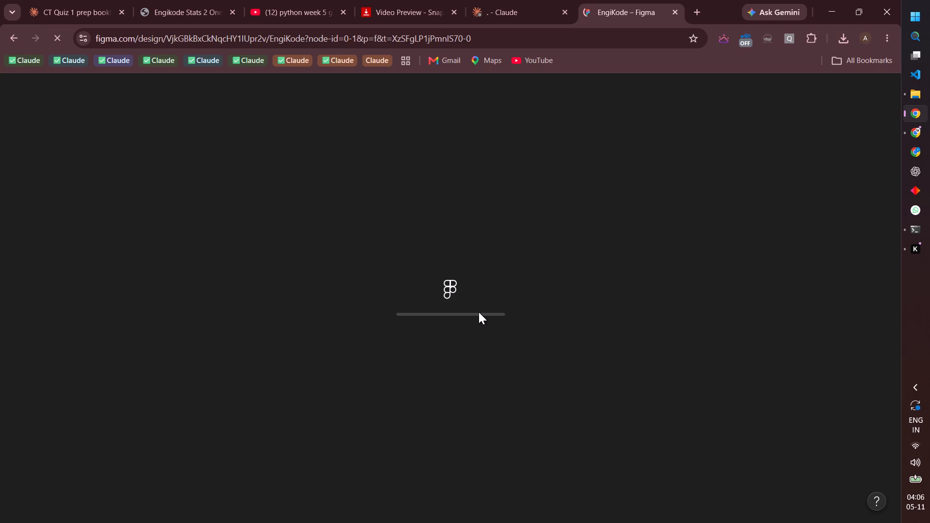
left_click(479, 312)
left_click(343, 409)
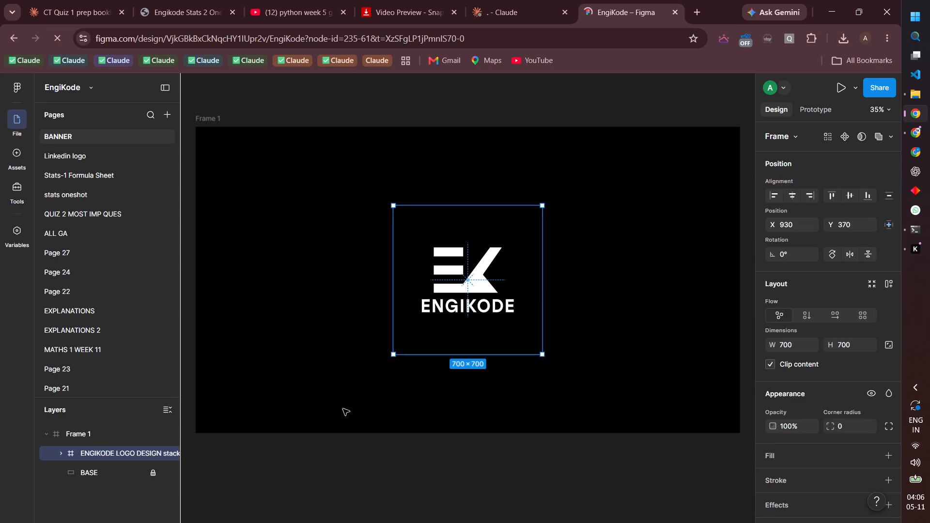
left_click(308, 456)
left_click(493, 306)
left_click(608, 231)
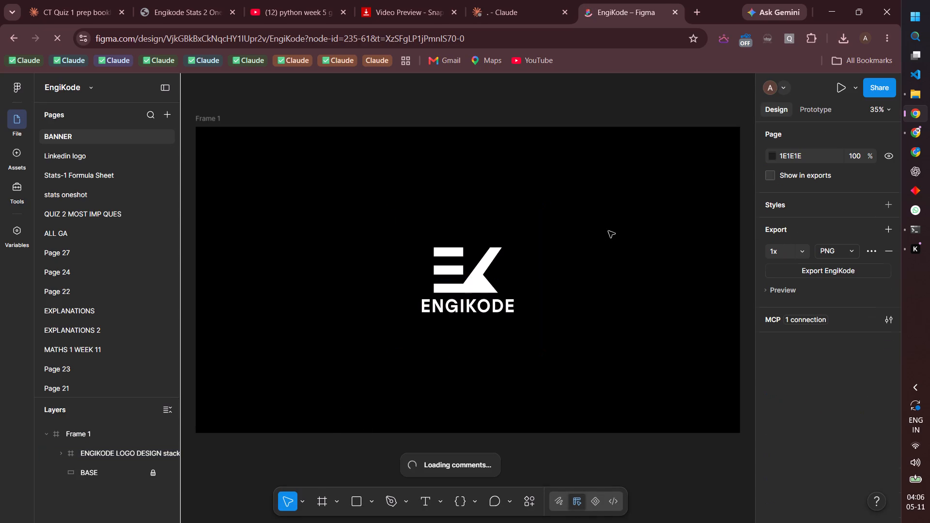
left_click(489, 106)
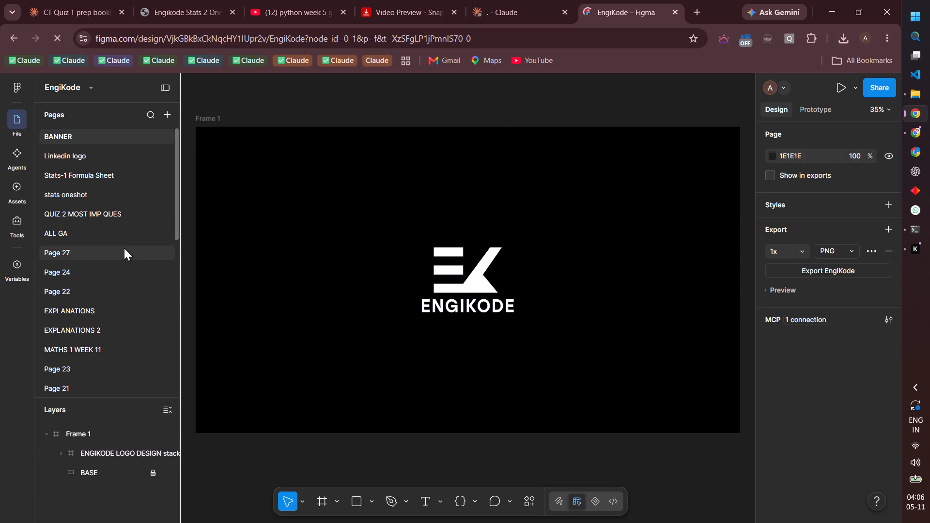
Duplicate the MATHS 2 thumbnail page in the EngiKode file.
scroll(124, 248, "down", 10)
left_click(104, 272)
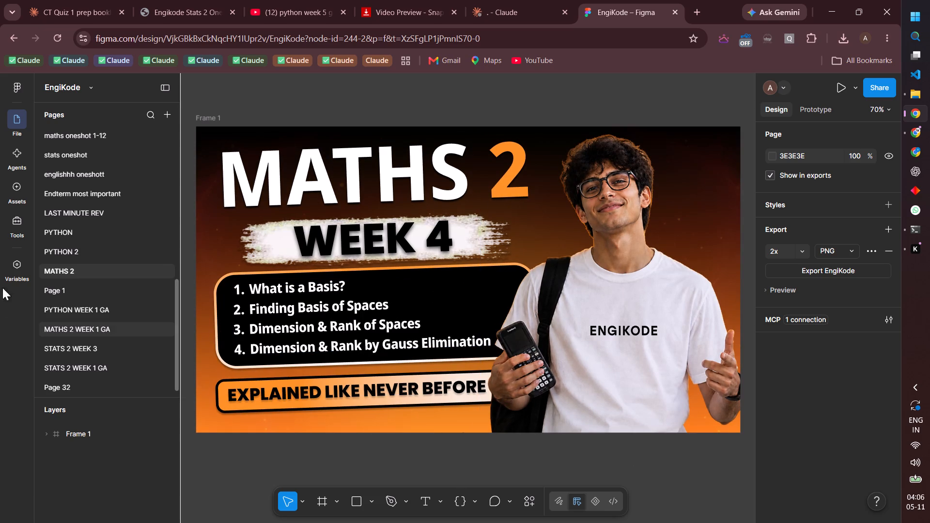
right_click(84, 265)
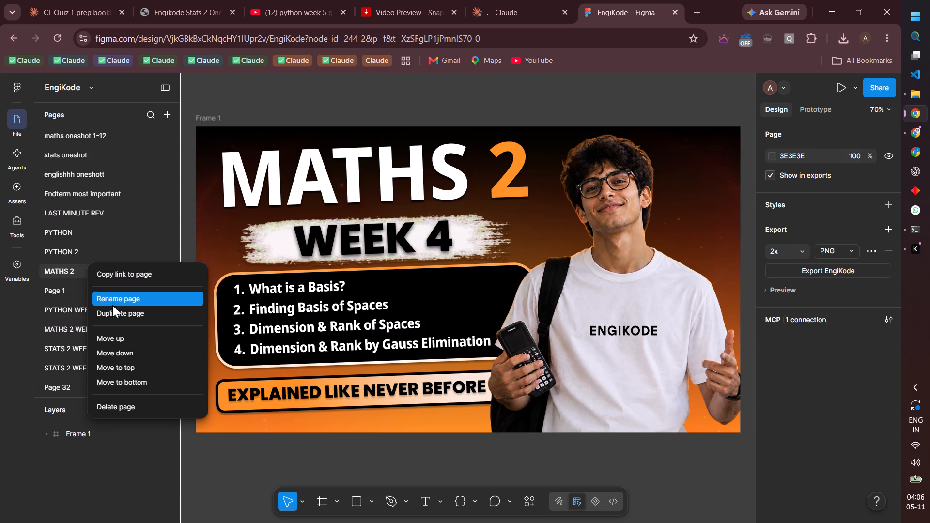
left_click(116, 311)
left_click(80, 288)
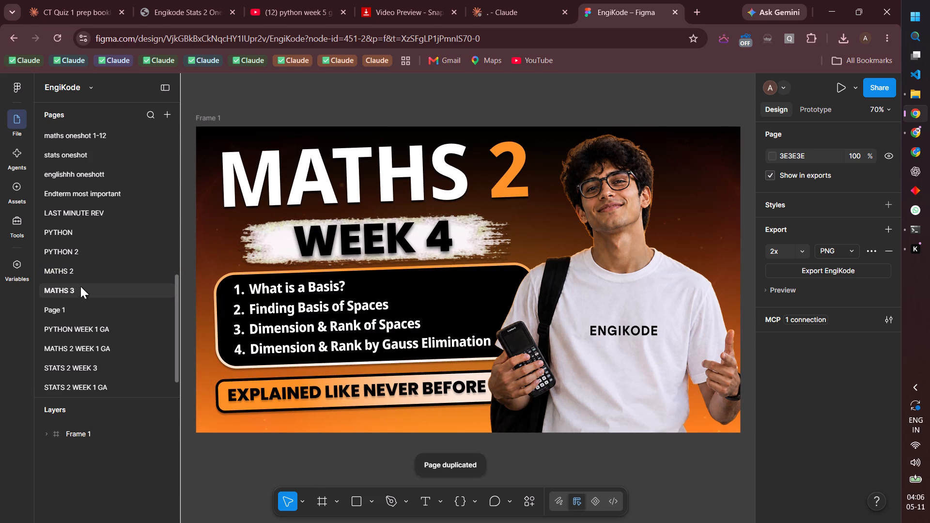
left_click(90, 292)
Compare the thumbnail on the maths oneshot 1-12 page with the duplicated MATHS 3 page, focusing on their titles.
left_click(105, 133)
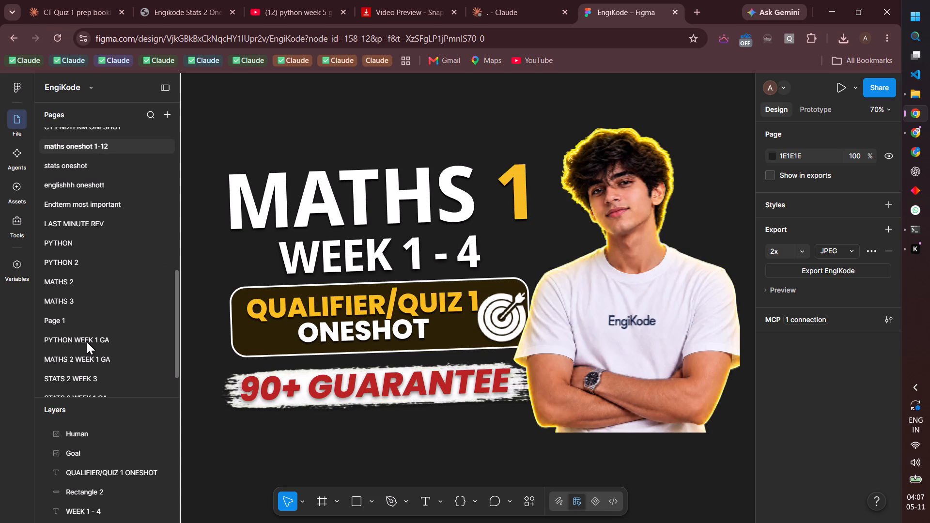
scroll(87, 343, "down", 1)
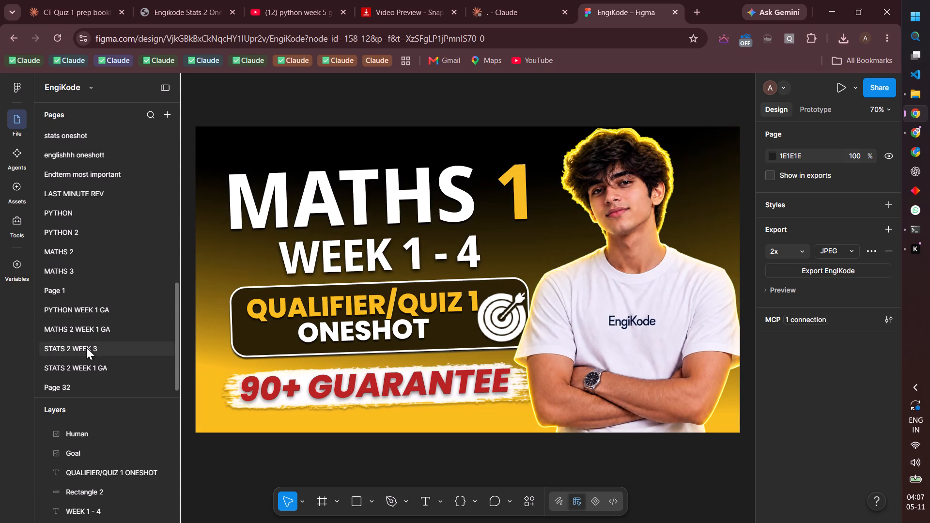
scroll(86, 347, "down", 2)
scroll(86, 347, "up", 2)
scroll(83, 347, "down", 2)
scroll(84, 273, "up", 1)
left_click(77, 332)
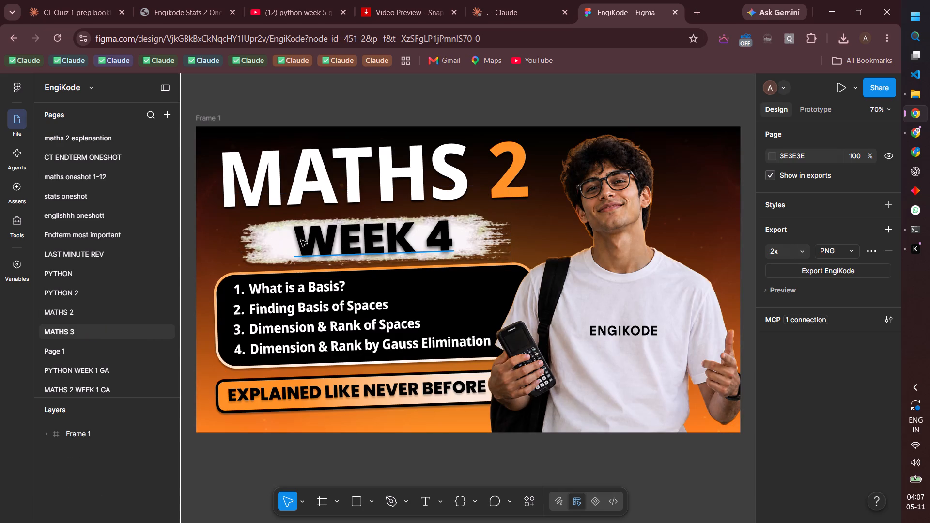
left_click(105, 176)
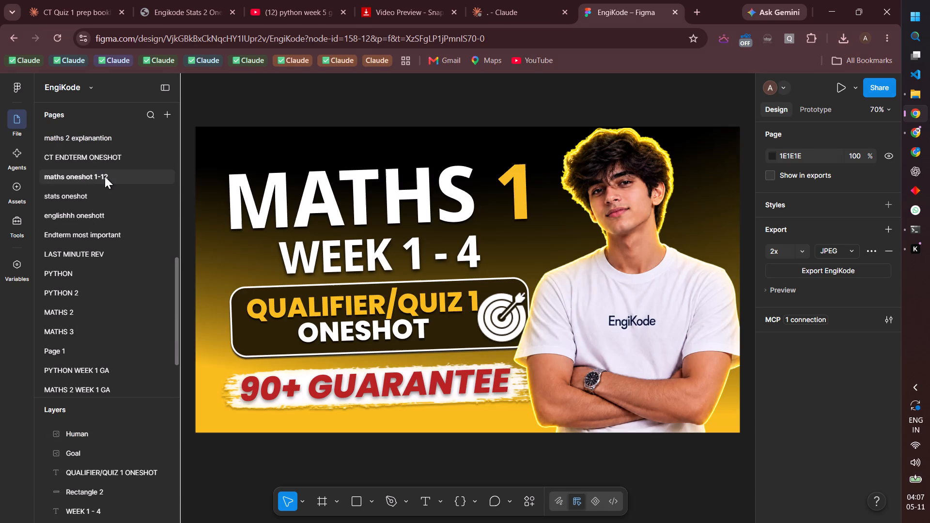
left_click(91, 326)
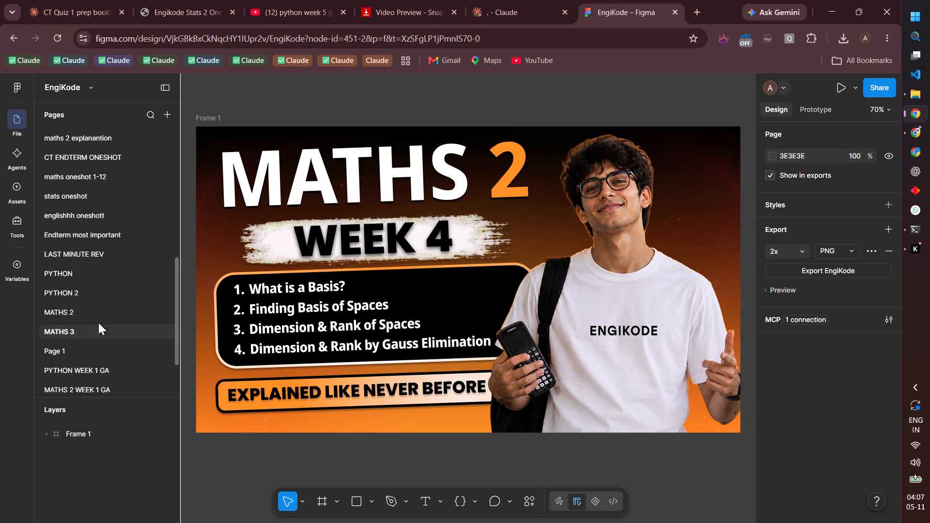
left_click(219, 175)
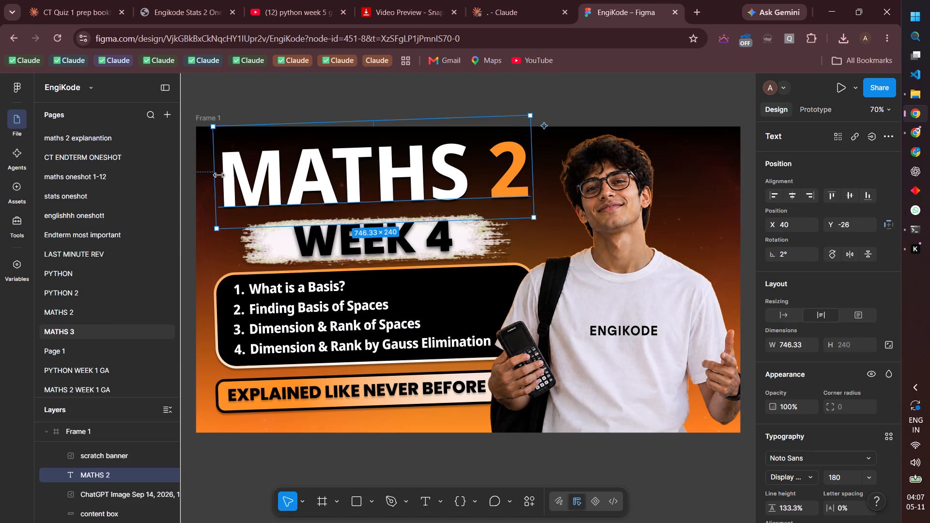
left_click(85, 183)
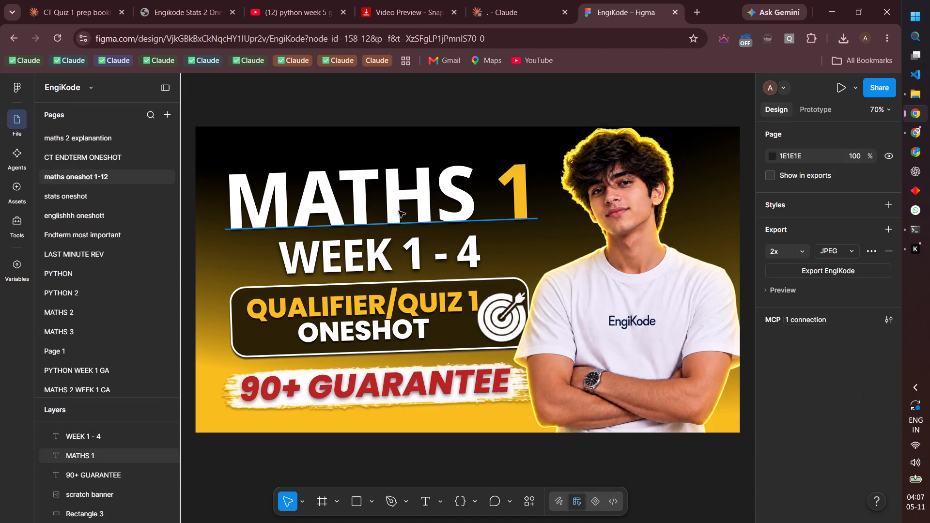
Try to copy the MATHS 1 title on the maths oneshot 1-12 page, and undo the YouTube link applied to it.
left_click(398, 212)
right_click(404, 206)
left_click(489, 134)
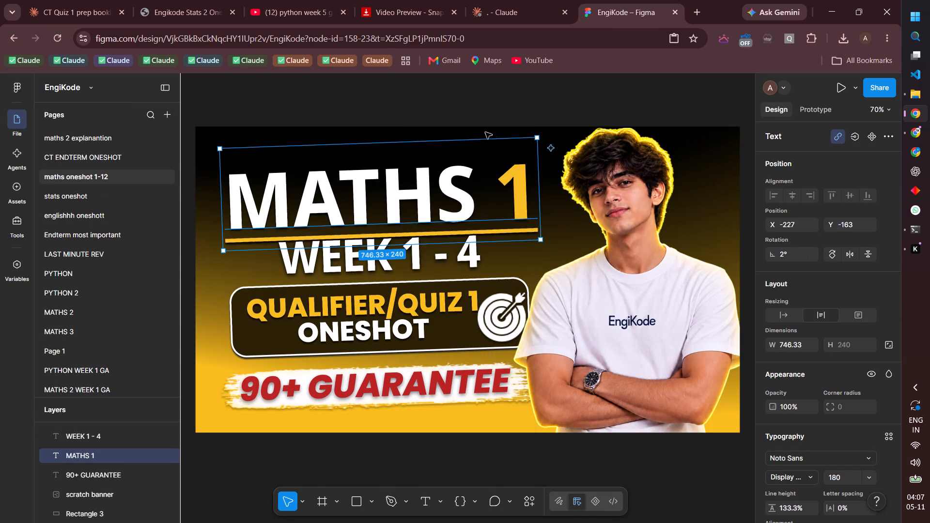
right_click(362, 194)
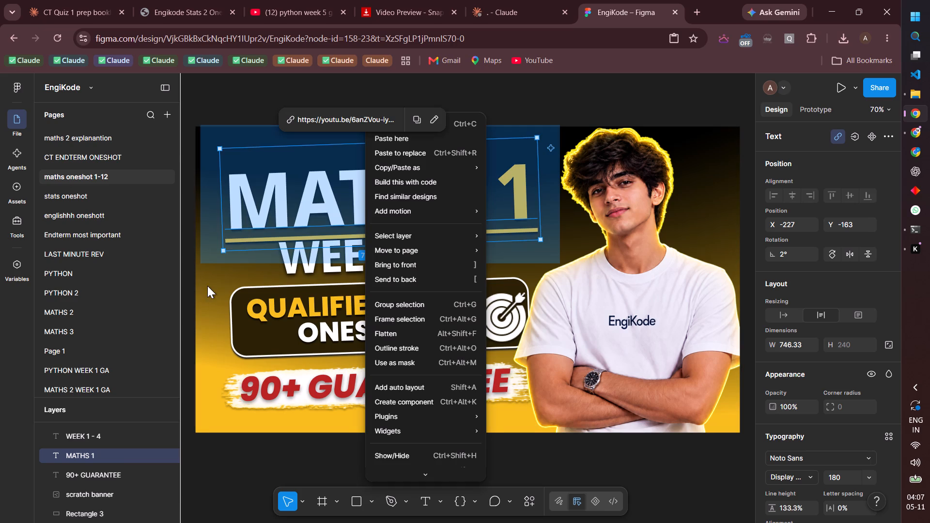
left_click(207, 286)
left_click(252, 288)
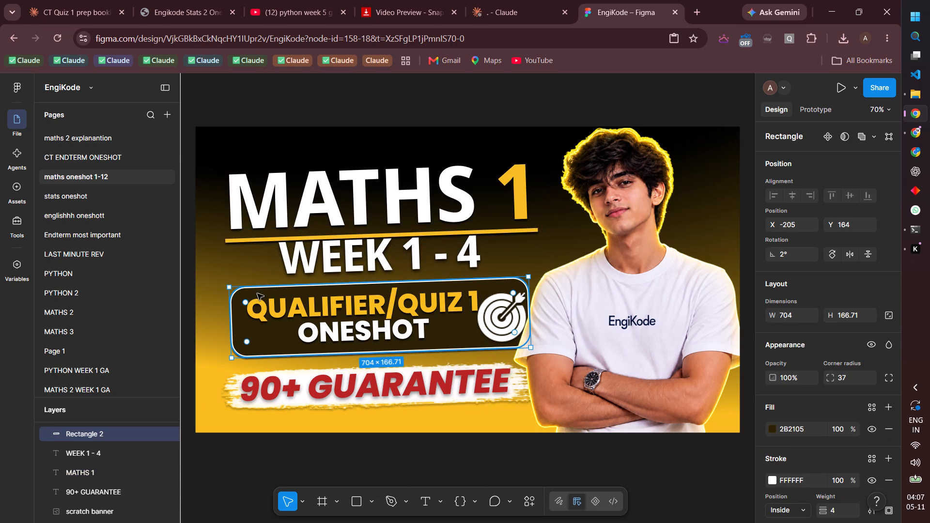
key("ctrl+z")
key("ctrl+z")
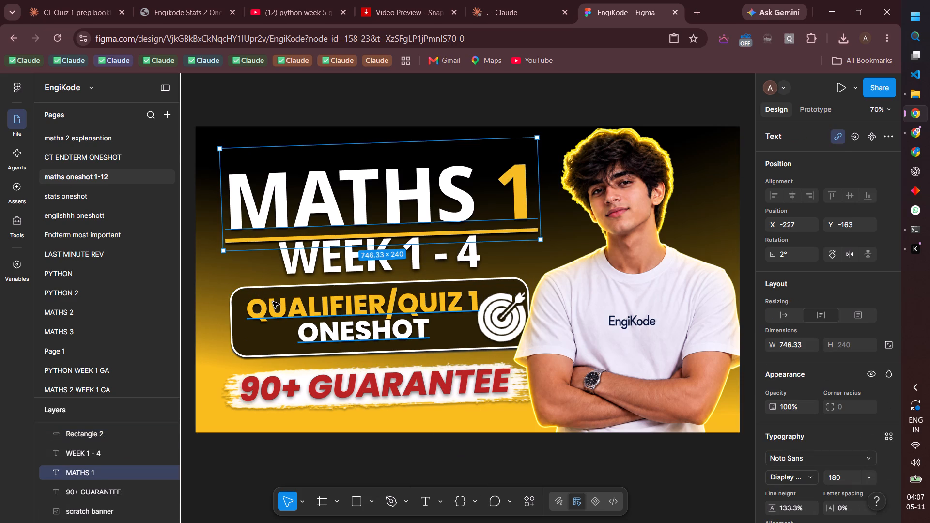
Replace the MATHS 2 title on the MATHS 3 page with the MATHS 1 title copied from the maths oneshot 1-12 page.
right_click(353, 191)
left_click(422, 127)
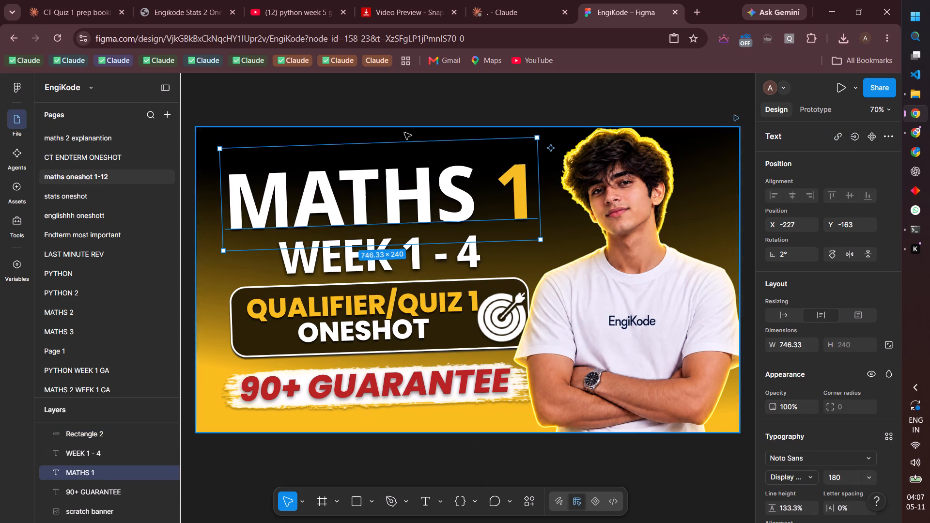
left_click(128, 328)
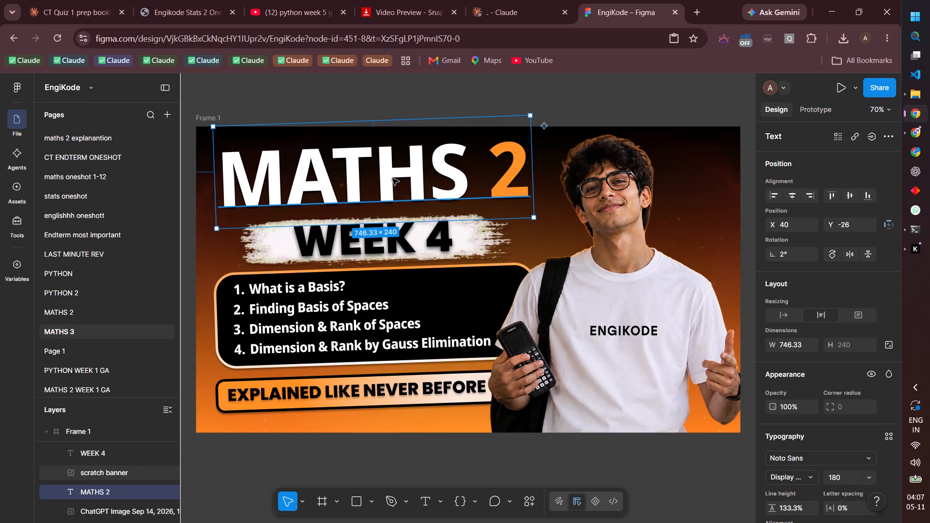
right_click(387, 174)
left_click(463, 154)
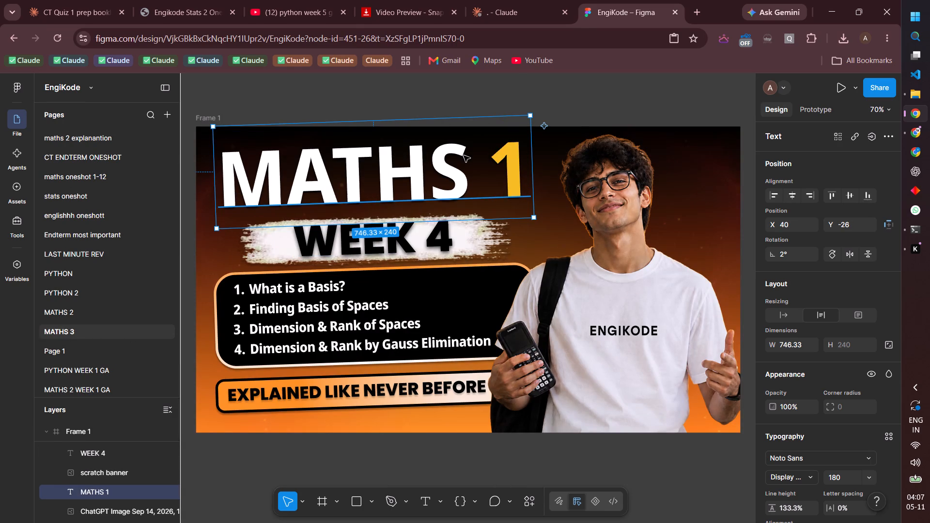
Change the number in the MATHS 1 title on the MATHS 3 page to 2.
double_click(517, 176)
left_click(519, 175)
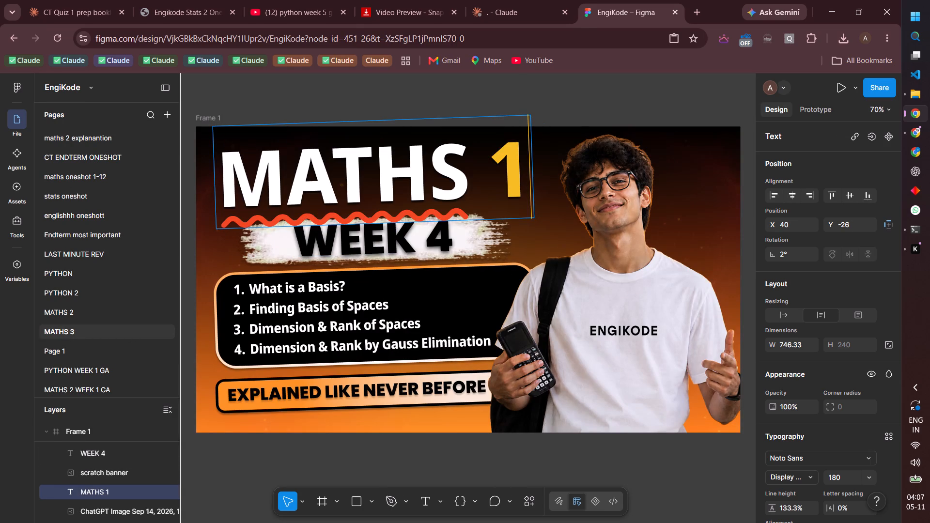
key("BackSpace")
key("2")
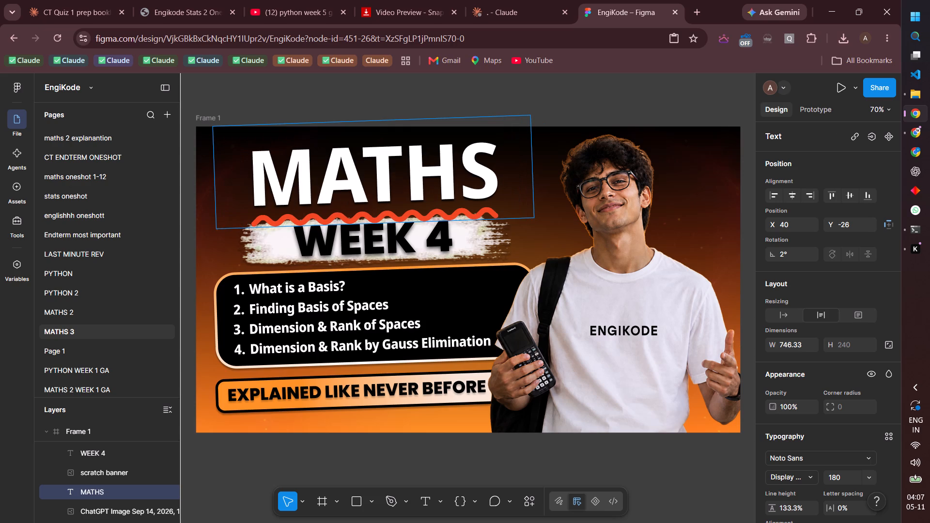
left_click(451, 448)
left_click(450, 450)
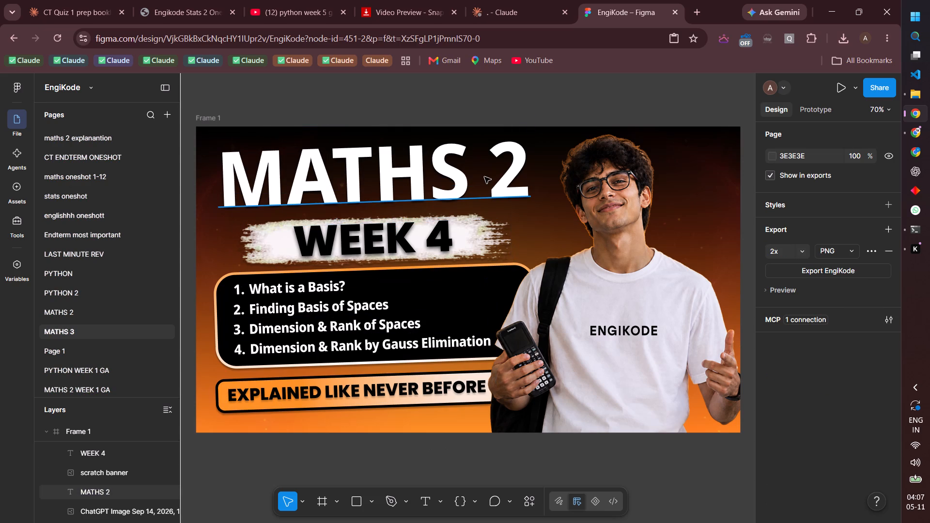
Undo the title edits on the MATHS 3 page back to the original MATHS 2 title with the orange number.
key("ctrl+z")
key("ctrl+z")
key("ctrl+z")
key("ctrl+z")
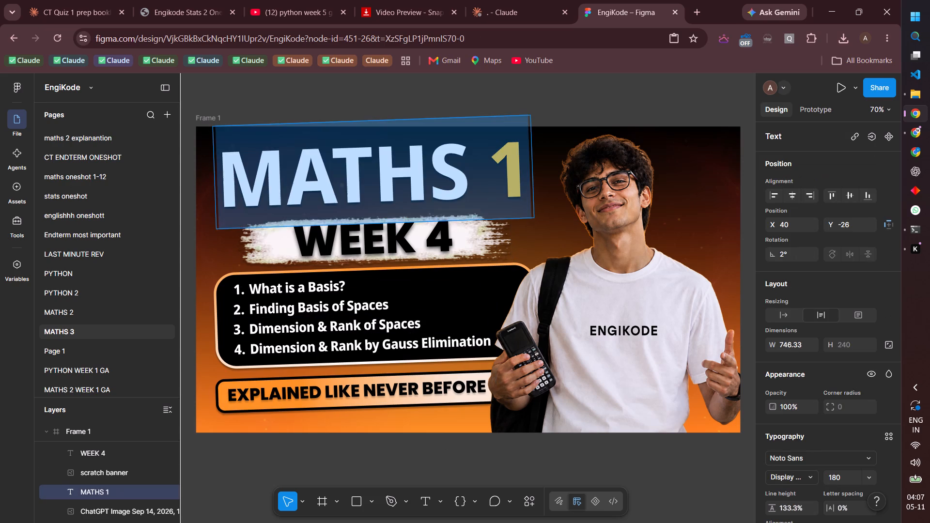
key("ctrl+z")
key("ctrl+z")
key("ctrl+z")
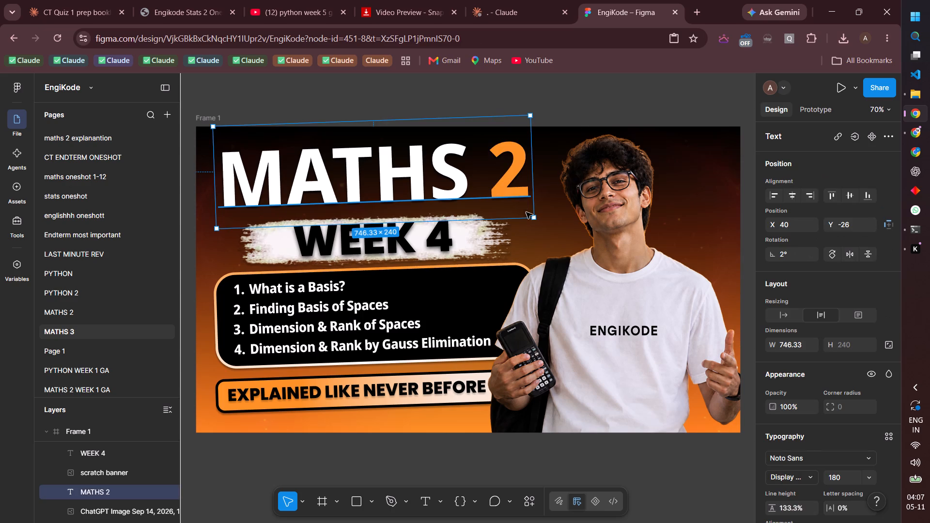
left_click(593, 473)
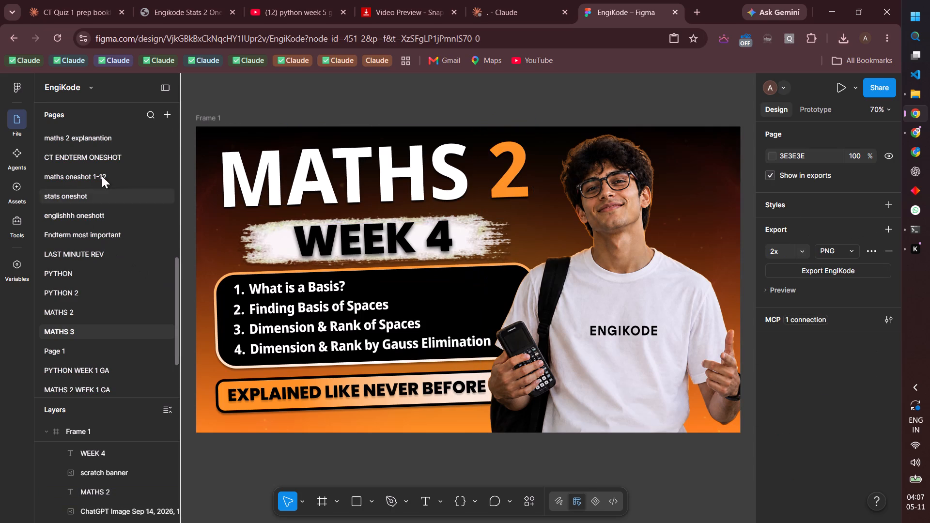
Replace the WEEK 4 text on the MATHS 3 page with the WEEK 1 - 4 text copied from the maths oneshot 1-12 page.
left_click(113, 174)
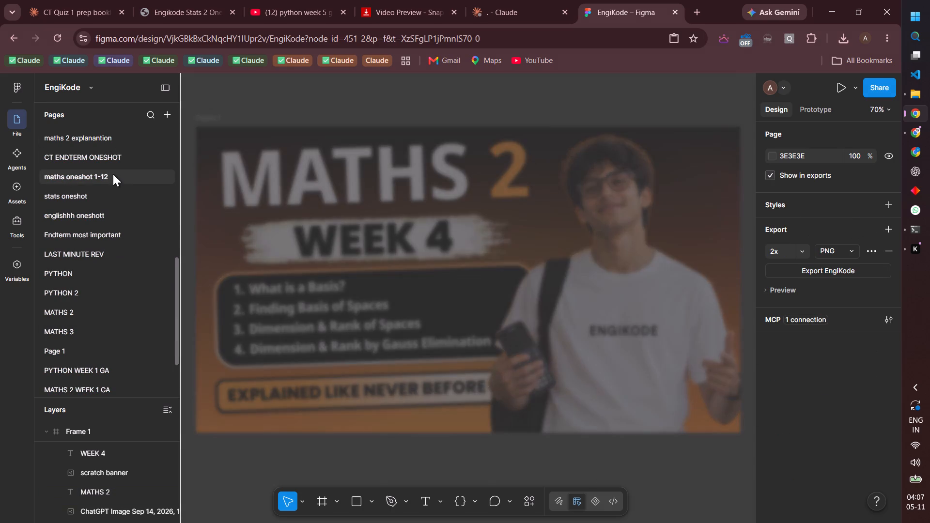
left_click(334, 267)
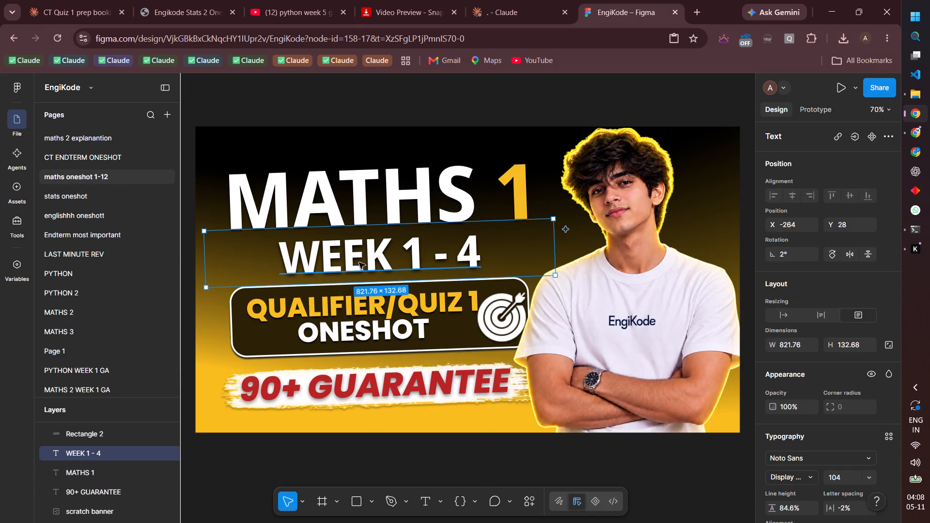
right_click(359, 262)
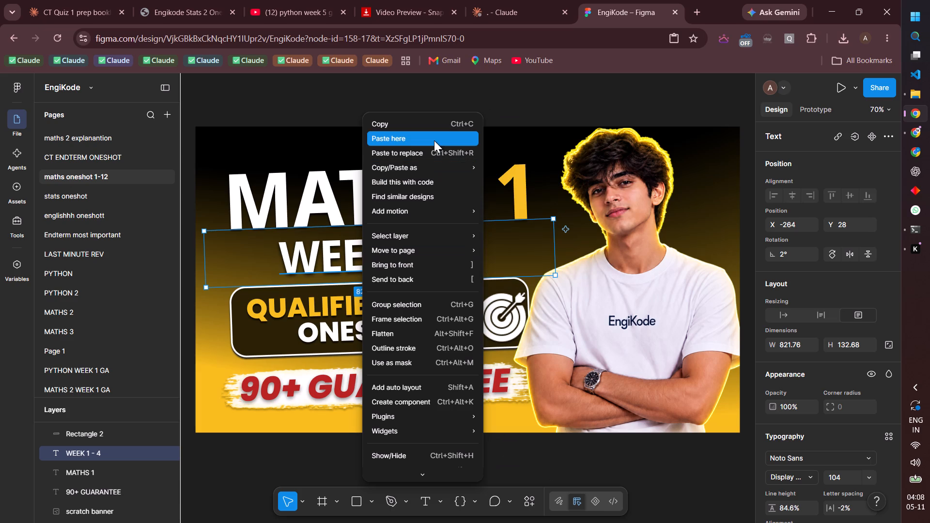
left_click(439, 126)
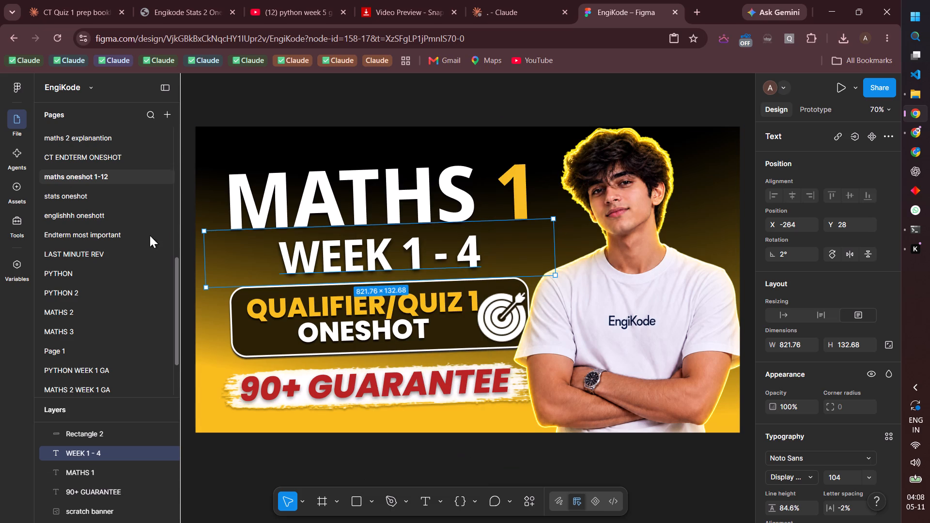
left_click(84, 332)
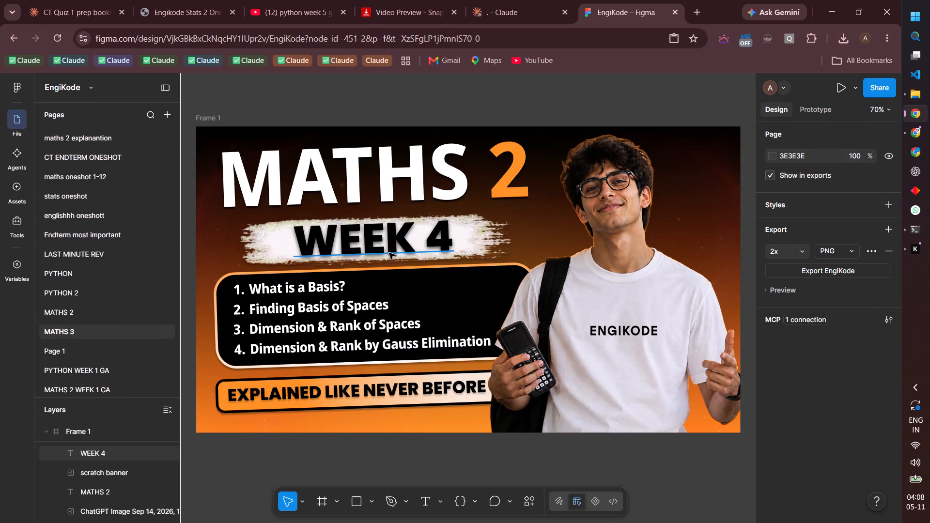
left_click(393, 249)
left_click(391, 249)
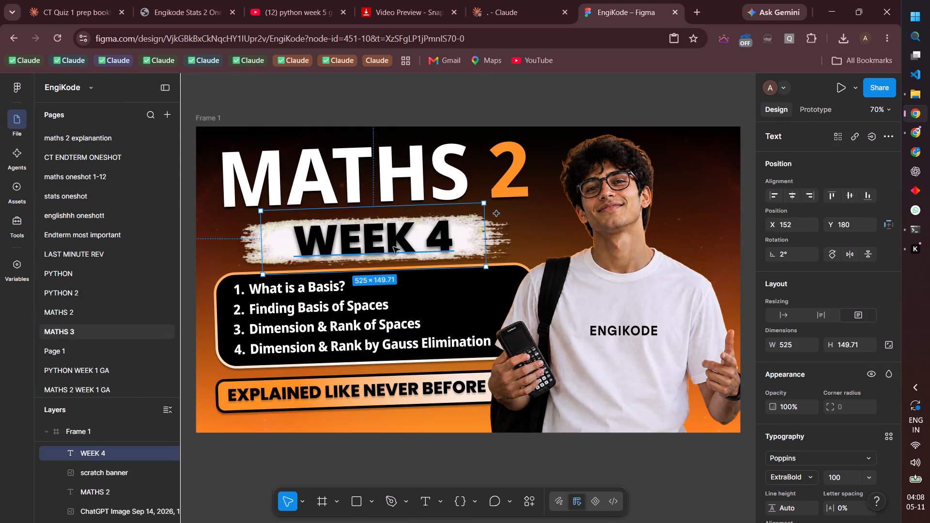
double_click(400, 241)
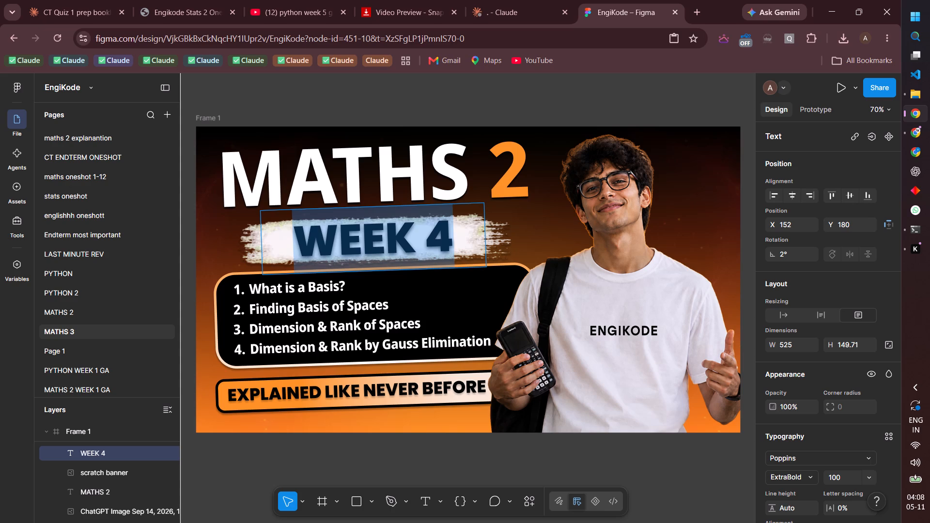
key("ctrl+v")
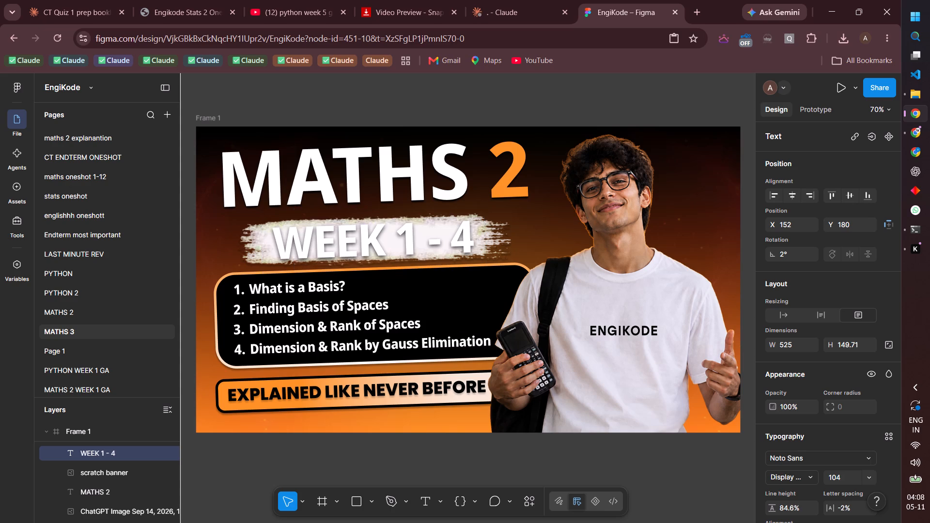
Set the fill colour of the whole WEEK 1 - 4 text to near-black 040000.
double_click(415, 243)
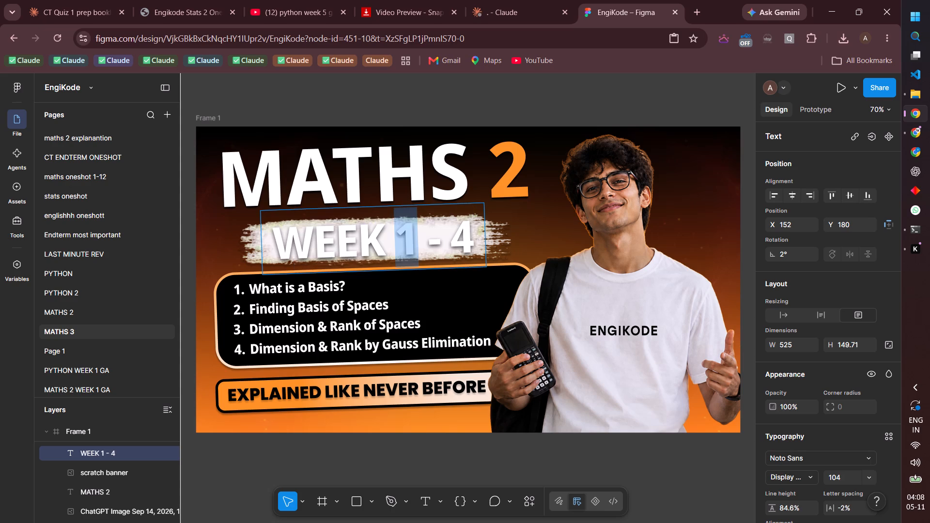
left_click(415, 243)
scroll(779, 345, "down", 5)
scroll(810, 387, "down", 1)
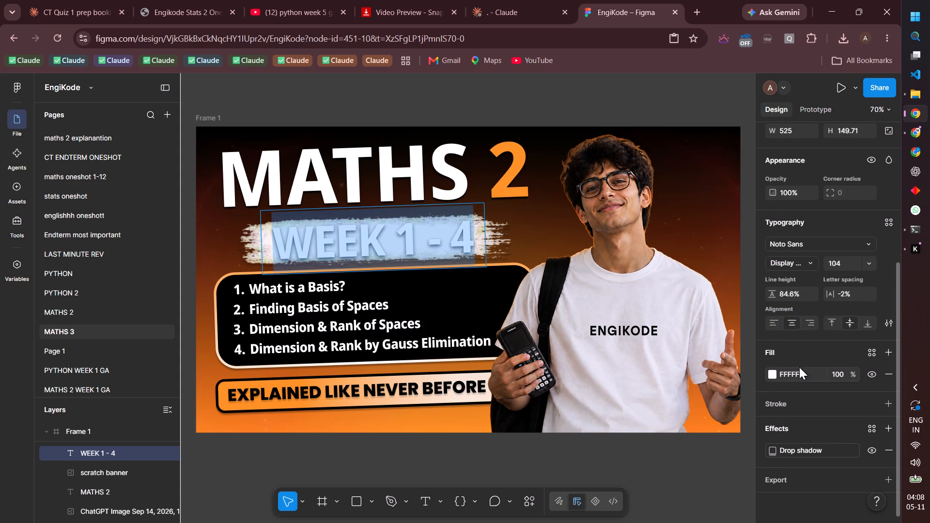
left_click(774, 375)
left_click_drag(718, 398, 723, 399)
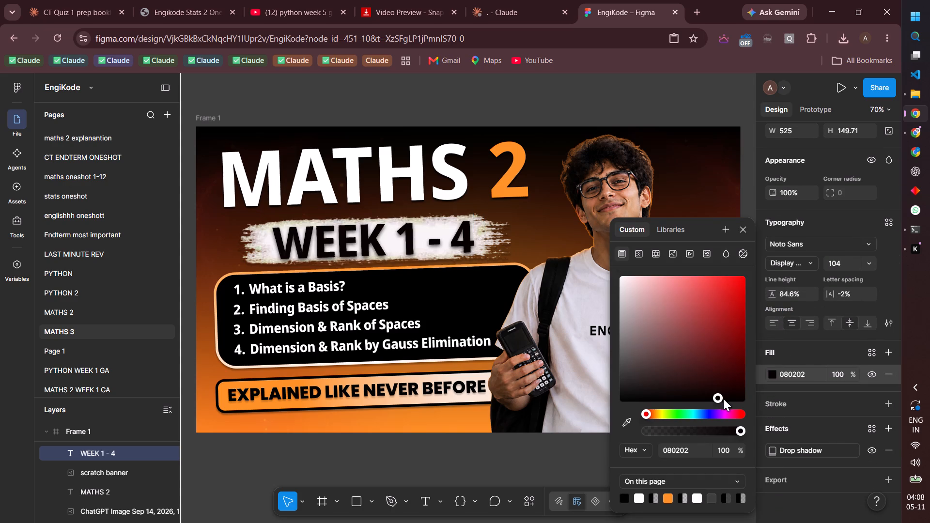
left_click_drag(723, 399, 758, 400)
left_click(503, 467)
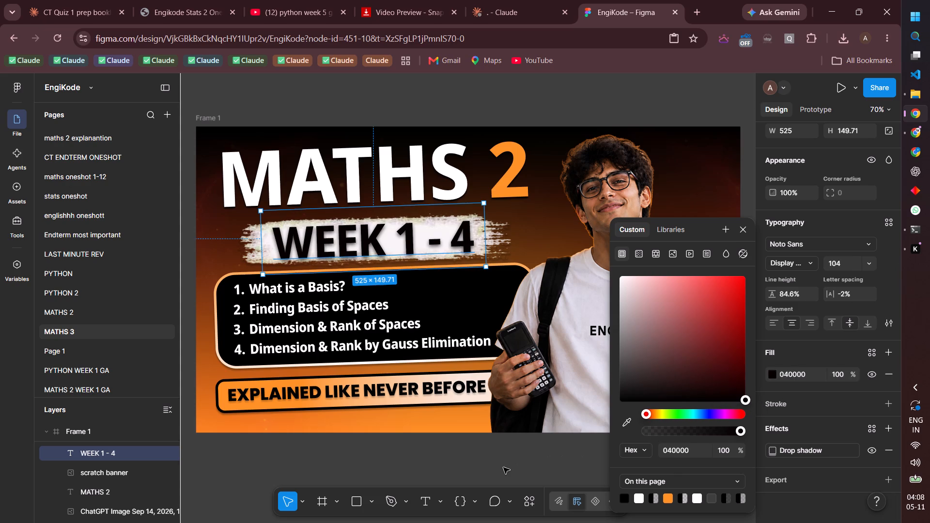
left_click(503, 467)
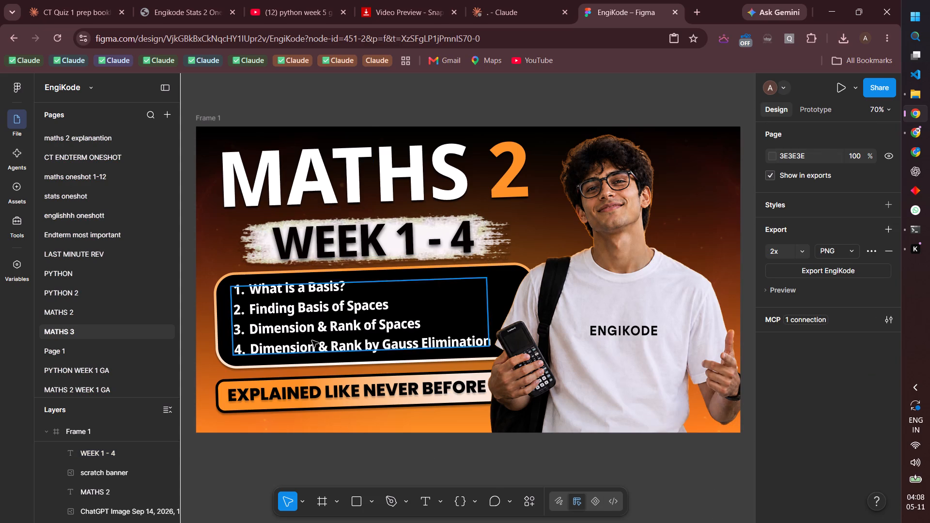
Nudge the WEEK 1 - 4 text slightly up and left, and place the scratch banner behind it at about X 91, Y 132.
left_click_drag(352, 239, 341, 233)
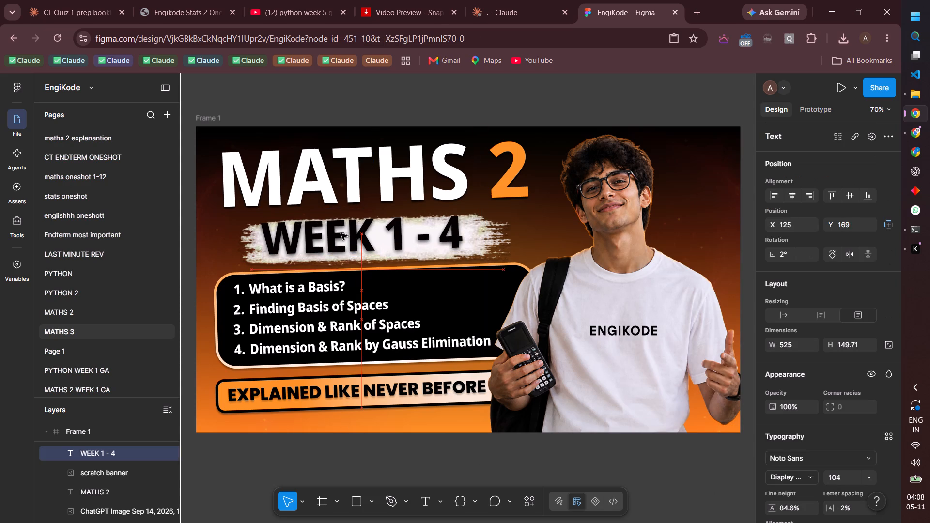
left_click_drag(341, 233, 346, 237)
left_click(243, 246)
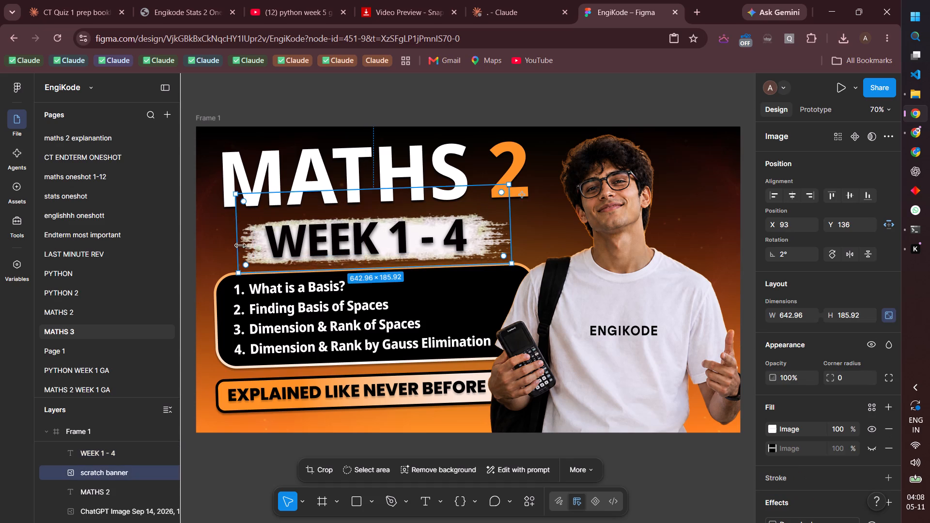
left_click(248, 245)
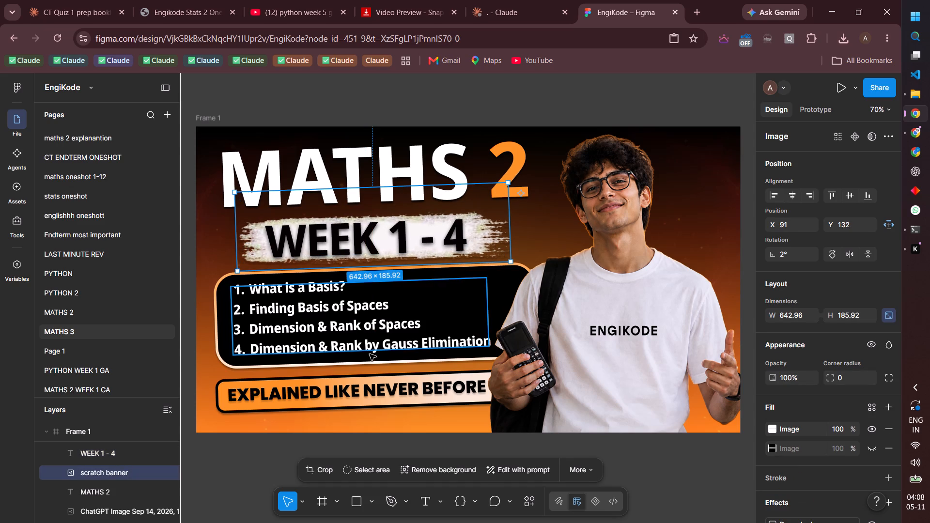
left_click(367, 451)
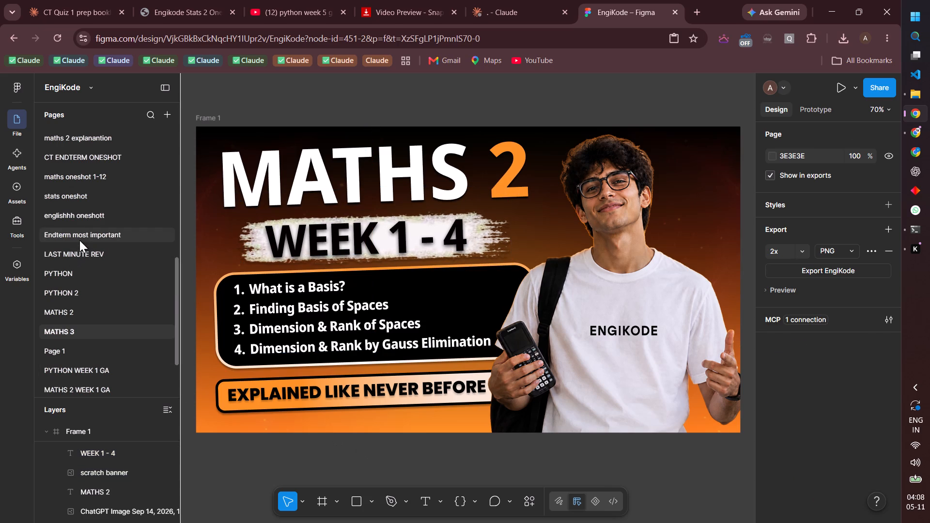
Copy the rounded rectangle behind QUALIFIER/QUIZ 1 ONESHOT on the maths oneshot 1-12 page.
left_click(109, 176)
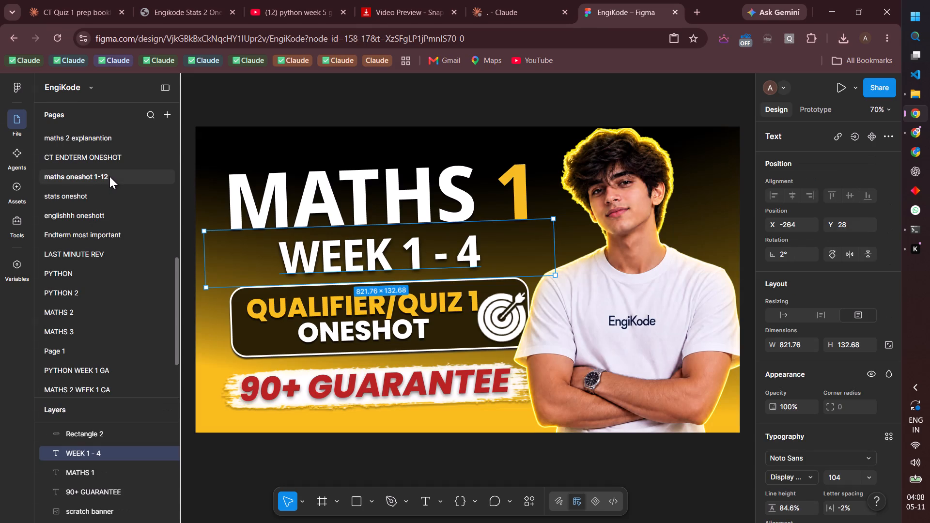
left_click(300, 323)
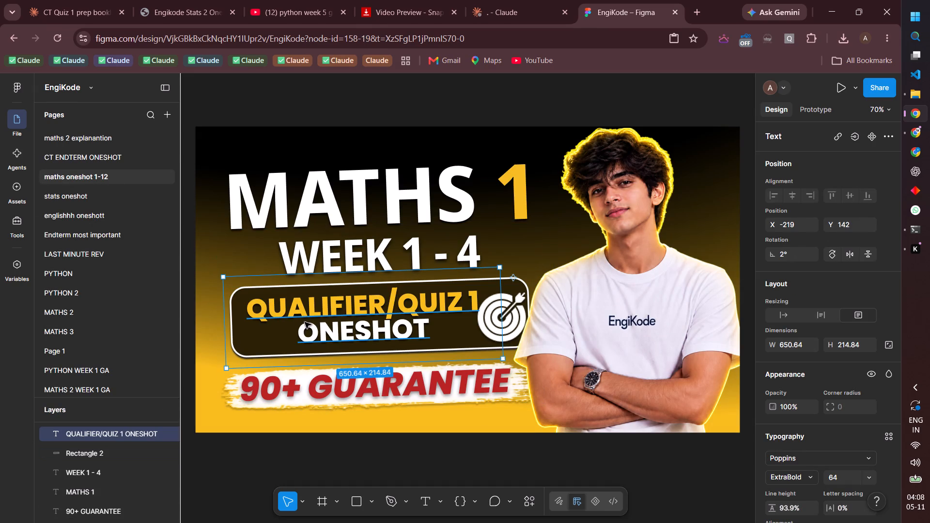
left_click(209, 334)
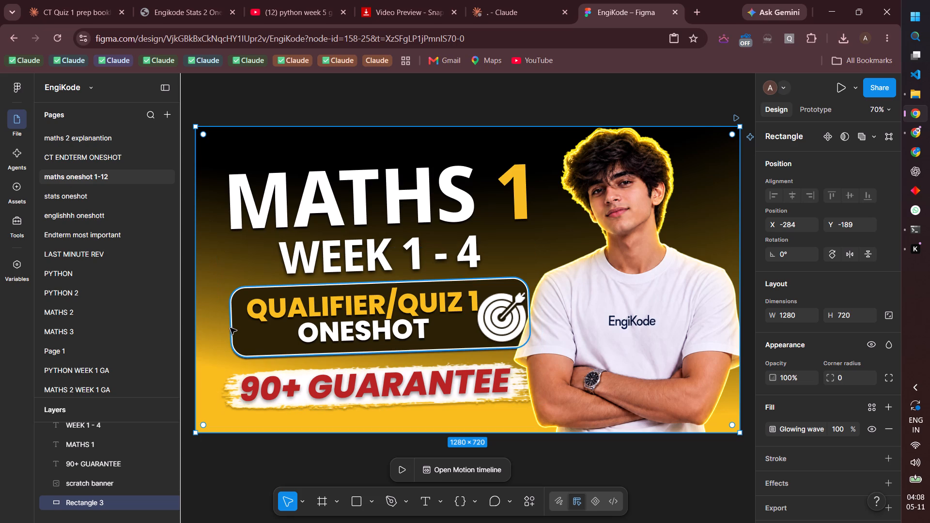
left_click(230, 328)
key("ctrl+c")
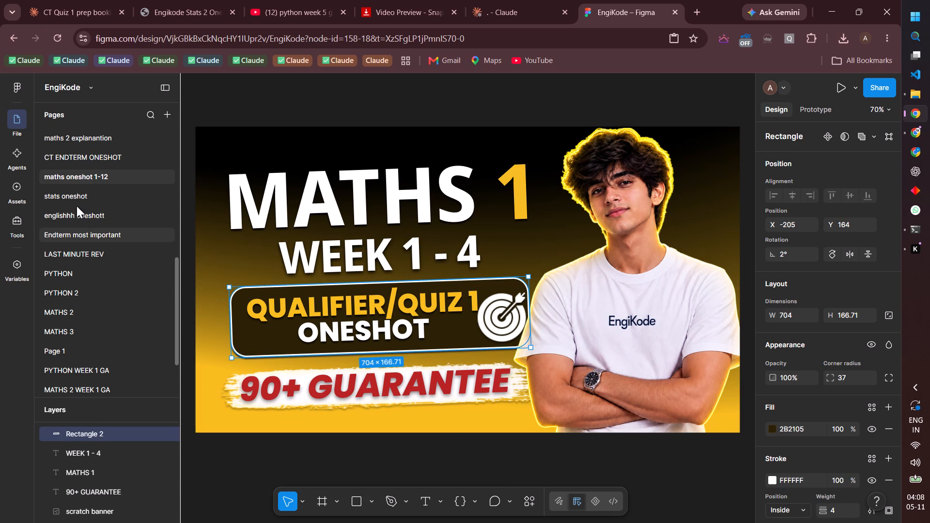
Delete the four-topic list and the black rounded box behind it on the MATHS 3 page.
left_click(73, 331)
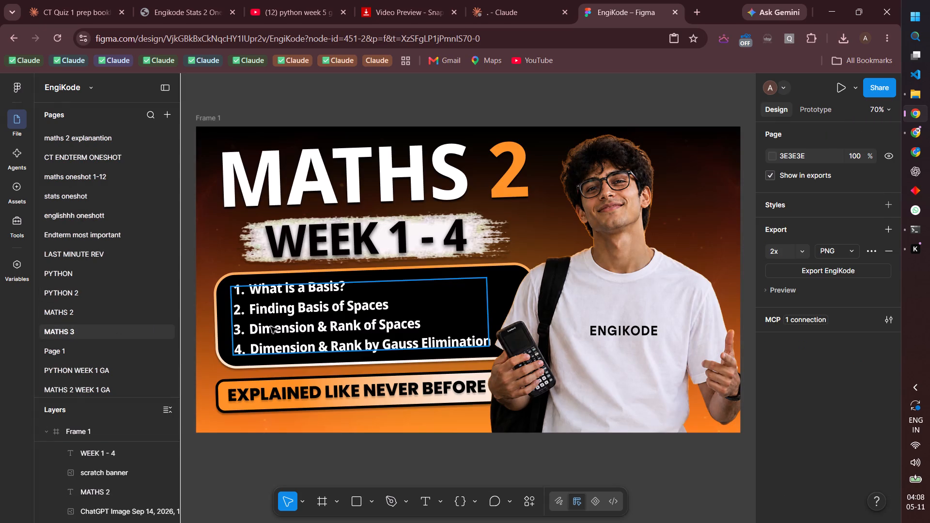
left_click(272, 326)
key("BackSpace")
left_click(276, 320)
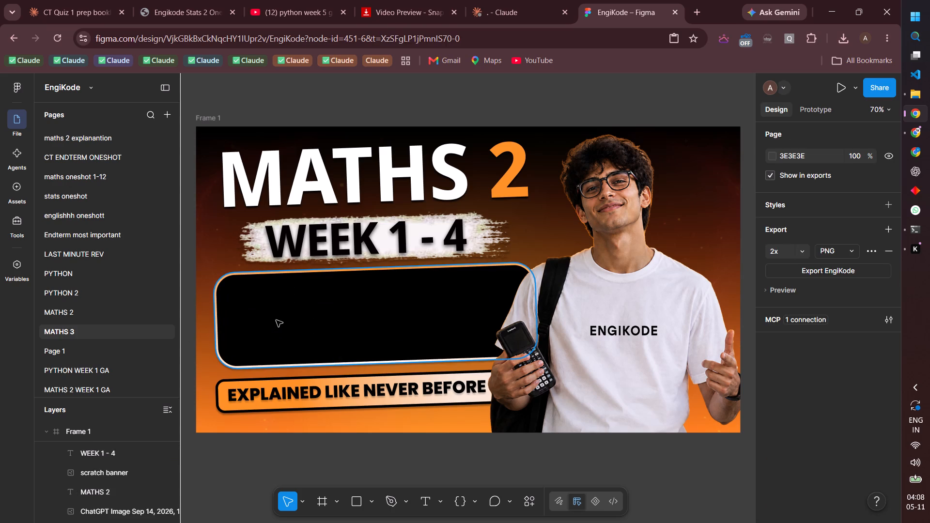
key("BackSpace")
Paste the copied rounded rectangle into the thumbnail and position it above the EXPLAINED LIKE NEVER BEFORE banner at about X 40, Y 353.
left_click(276, 320)
key("ctrl+v")
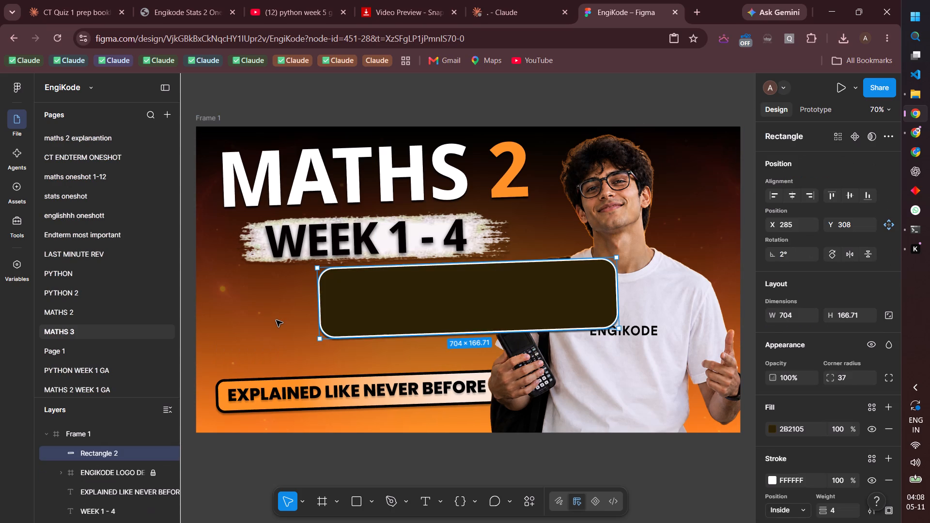
left_click_drag(428, 302, 318, 323)
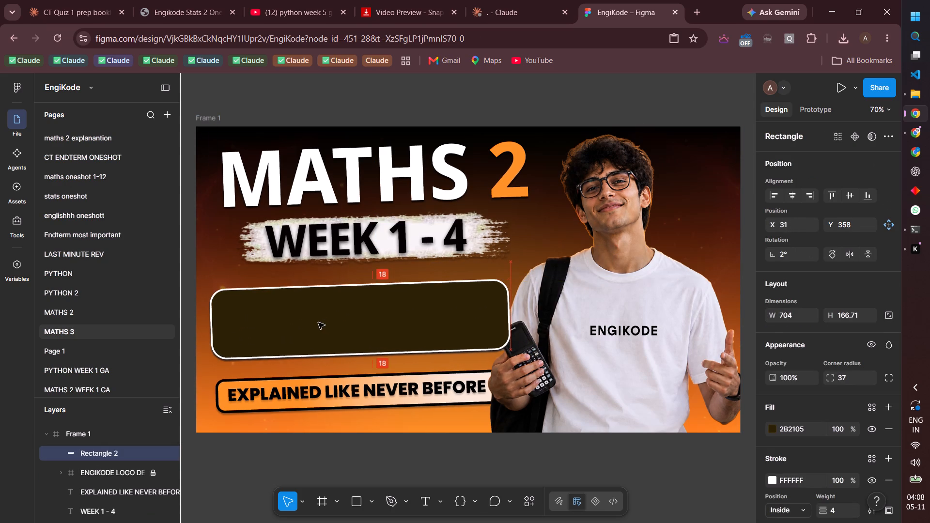
left_click_drag(318, 323, 324, 321)
Send the pasted rounded rectangle to the back so it sits behind the person image.
left_click(603, 314)
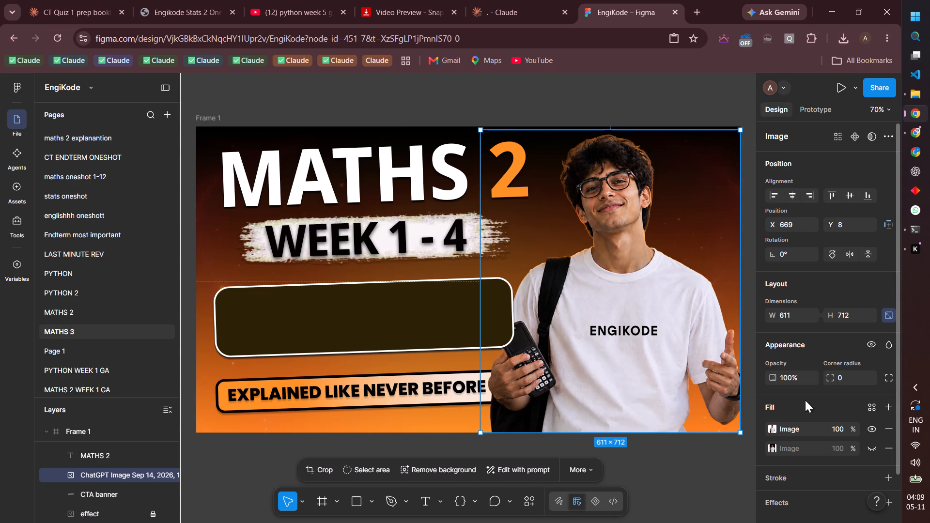
right_click(354, 314)
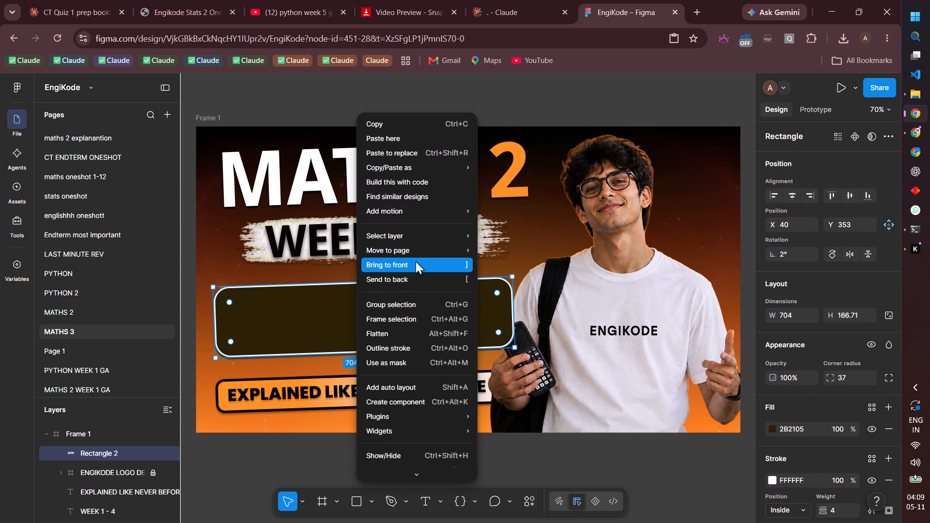
left_click(410, 276)
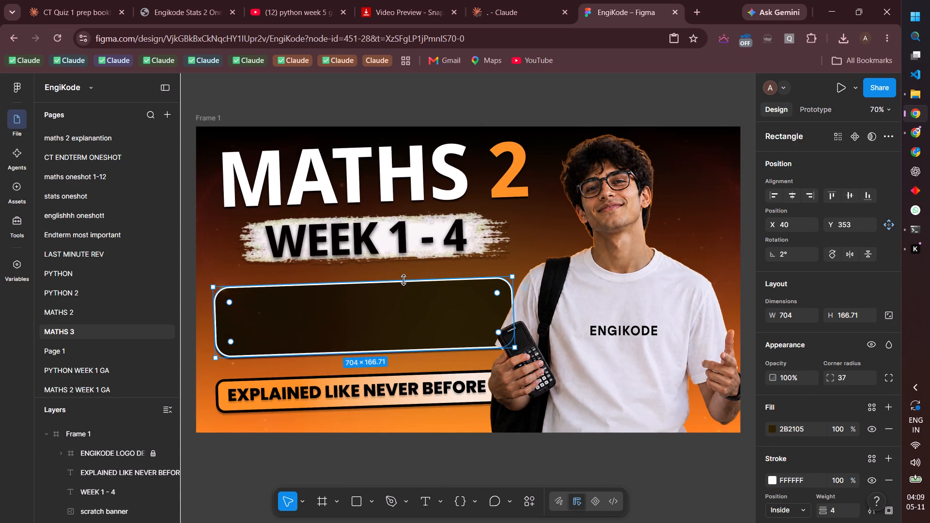
left_click(549, 465)
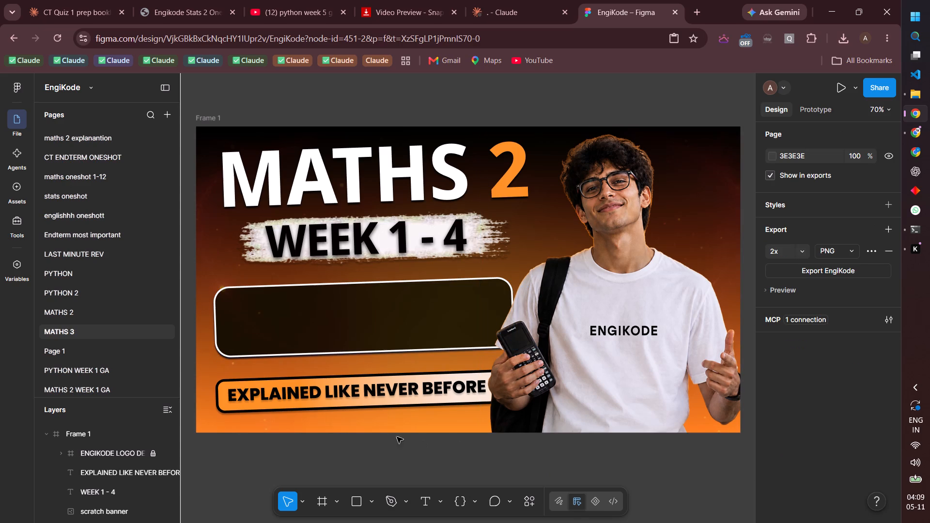
Copy the QUALIFIER/QUIZ 1 ONESHOT text on the maths oneshot 1-12 page.
left_click(99, 182)
left_click(332, 316)
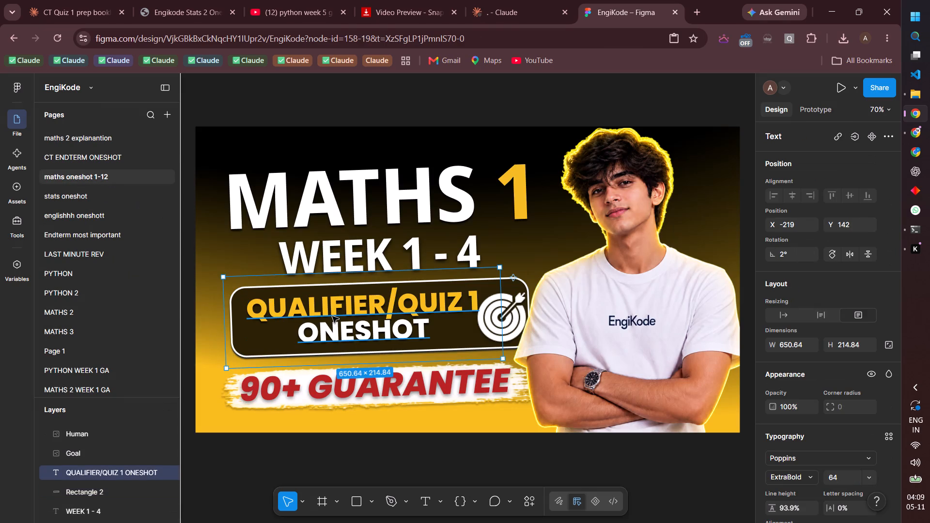
key("ctrl+c")
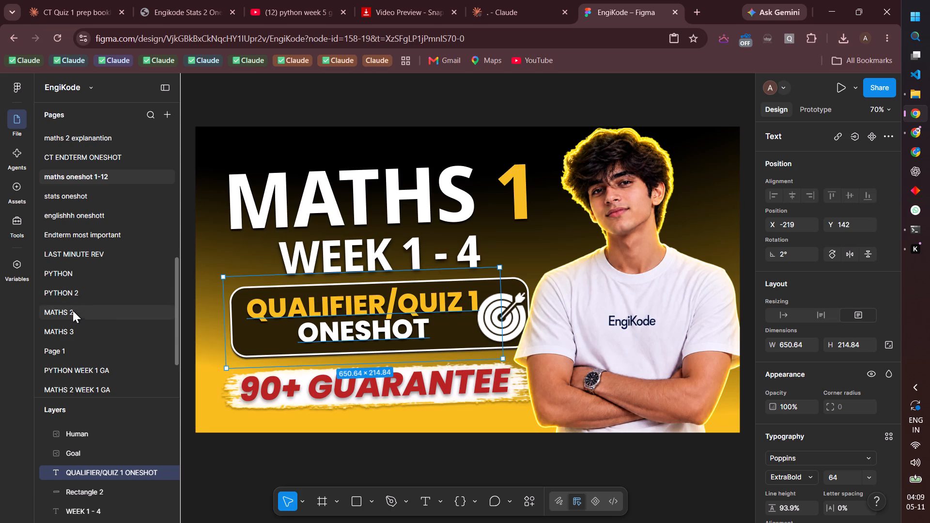
Paste the copied text into the MATHS 3 thumbnail and position it over the empty rounded rectangle at about X 19, Y 337.
left_click(73, 316)
left_click(351, 325)
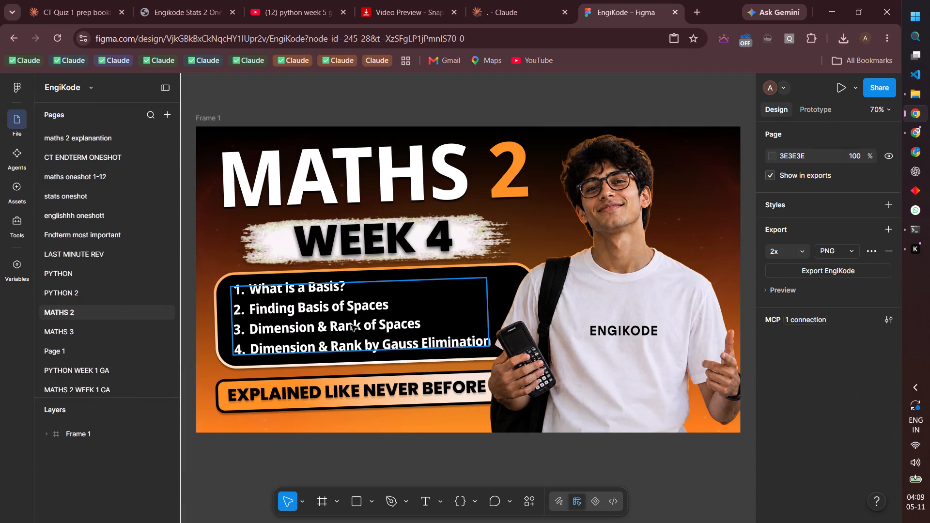
left_click(71, 323)
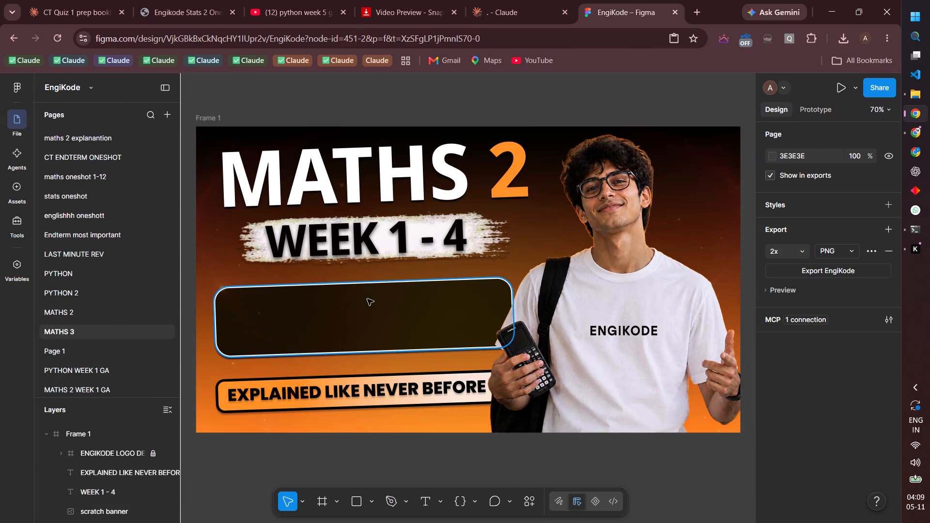
left_click(337, 325)
key("ctrl+v")
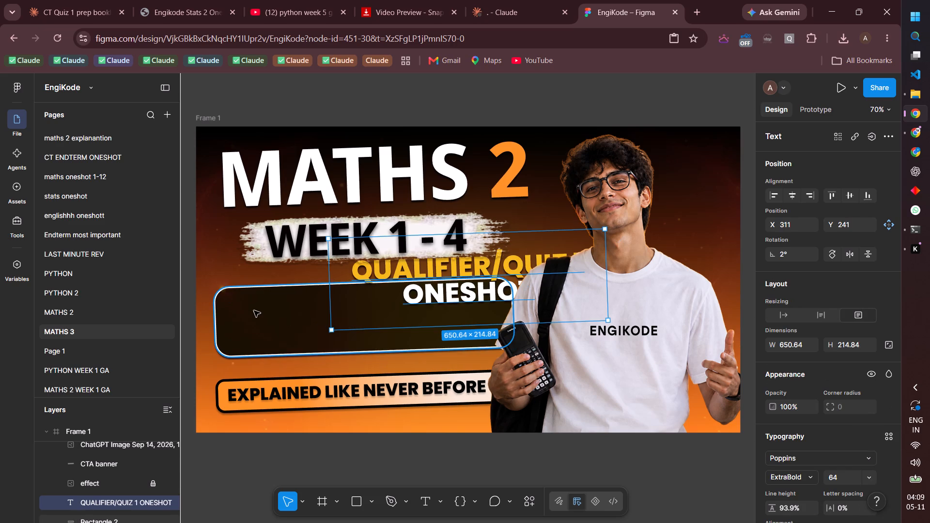
left_click_drag(438, 279, 320, 317)
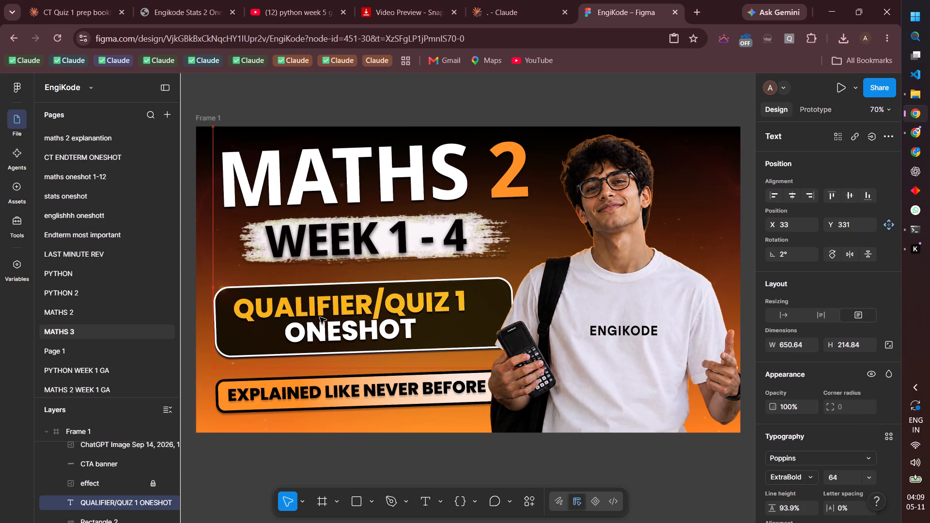
left_click_drag(320, 317, 317, 320)
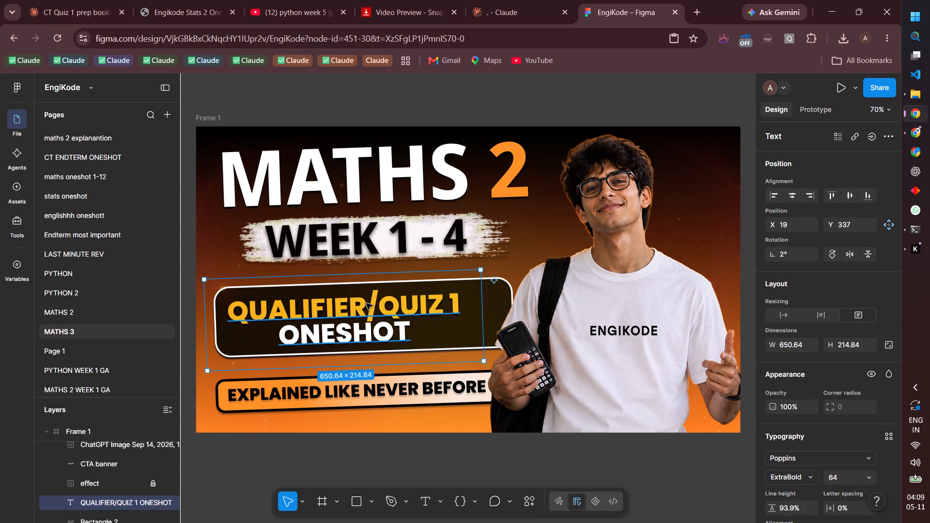
Delete QUALIFIER/ from the pasted text so it reads QUIZ 1 ONESHOT.
double_click(366, 303)
left_click(366, 303)
left_click(376, 301)
left_click_drag(376, 301, 292, 308)
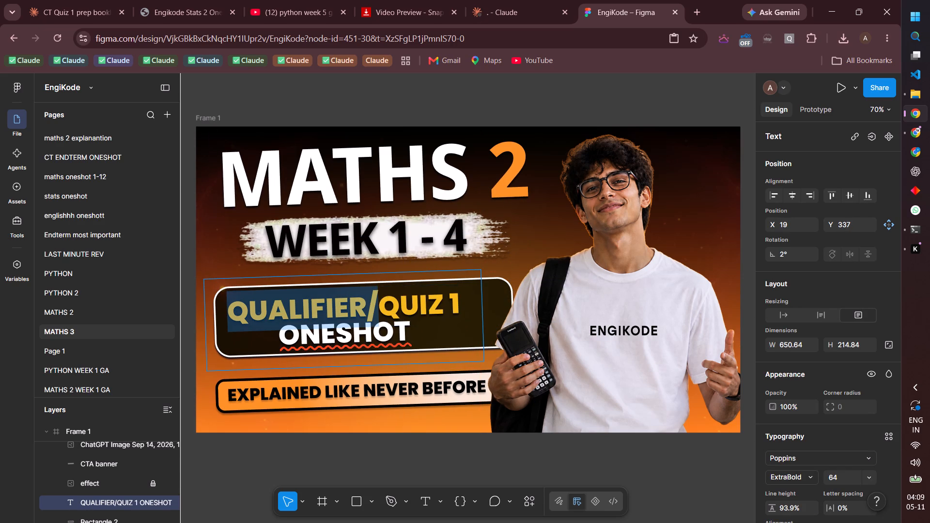
left_click_drag(292, 308, 269, 308)
key("BackSpace")
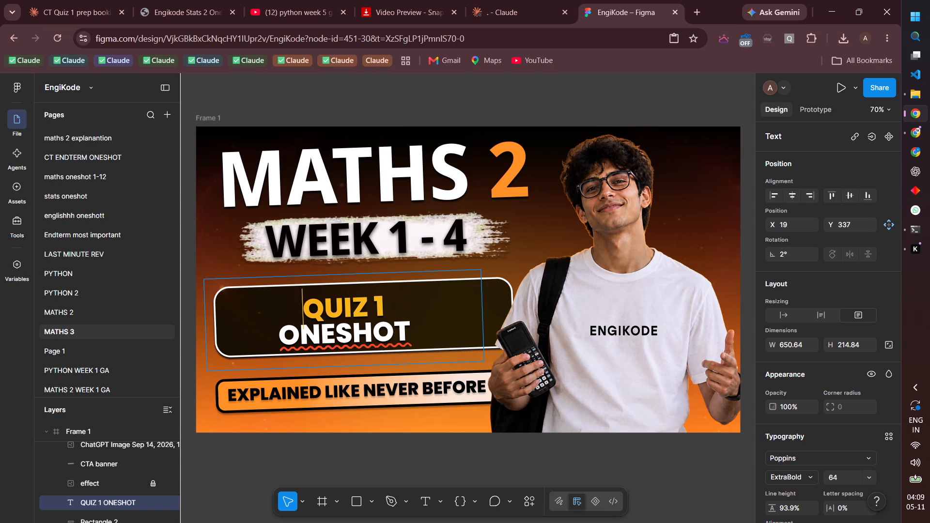
left_click(395, 306)
left_click_drag(391, 308, 356, 309)
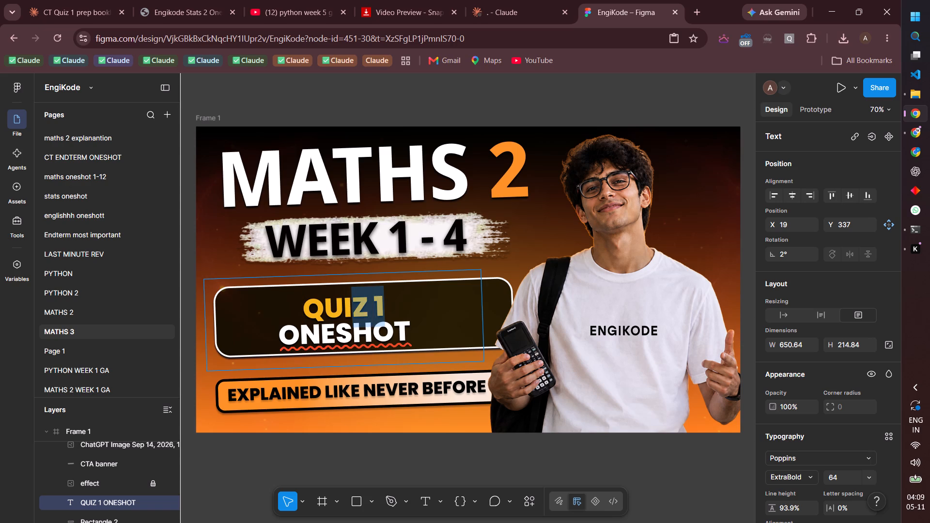
left_click_drag(356, 309, 383, 308)
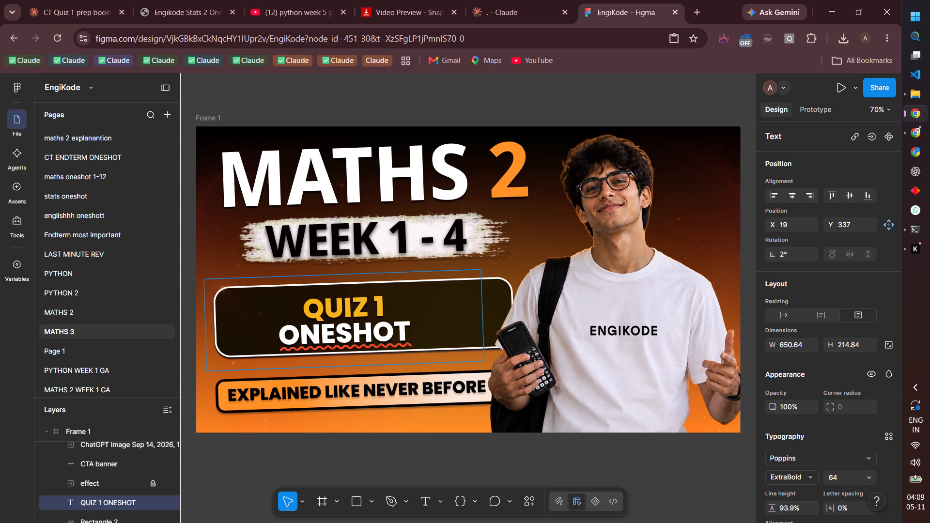
left_click(283, 338)
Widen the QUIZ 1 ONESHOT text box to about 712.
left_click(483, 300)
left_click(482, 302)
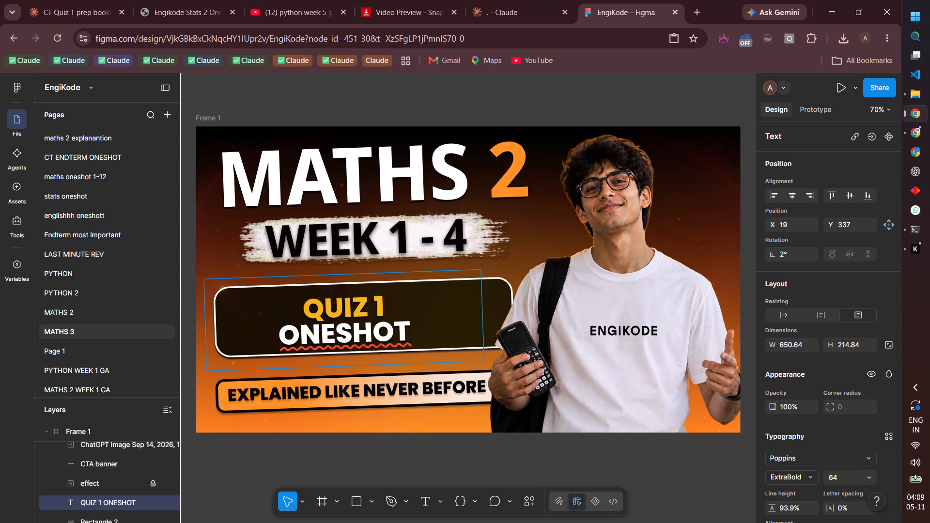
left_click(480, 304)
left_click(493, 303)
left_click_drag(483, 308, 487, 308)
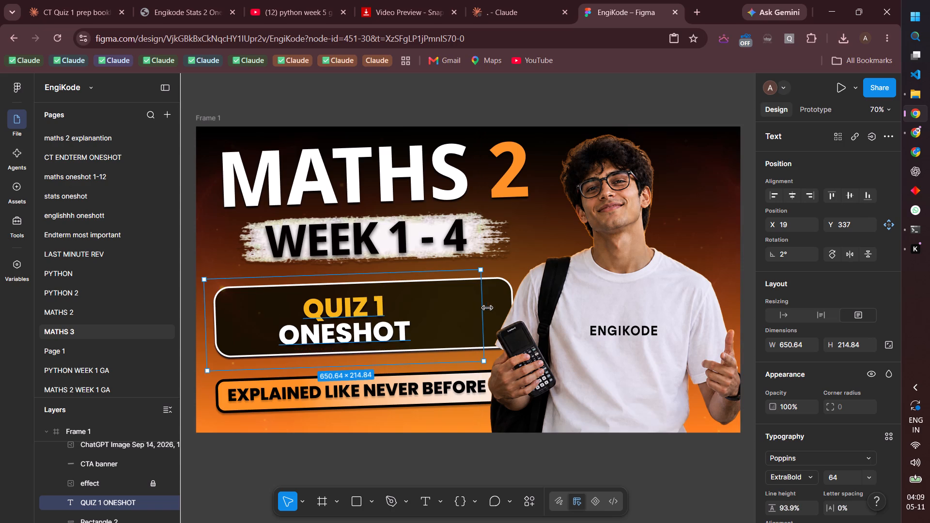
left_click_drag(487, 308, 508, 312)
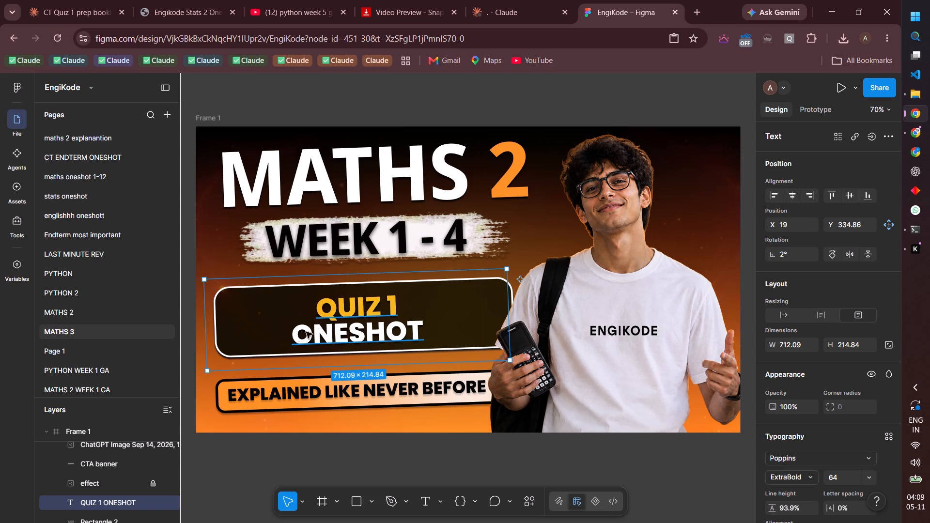
Replace the line break before ONESHOT with a space to put QUIZ 1 ONESHOT on one line.
left_click(293, 334)
double_click(294, 334)
left_click(294, 334)
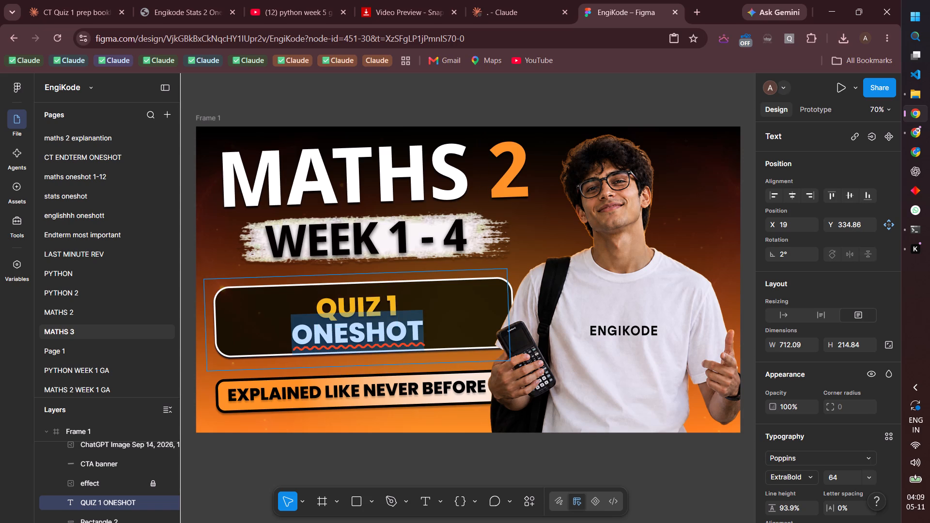
left_click(297, 338)
key("BackSpace")
key("space")
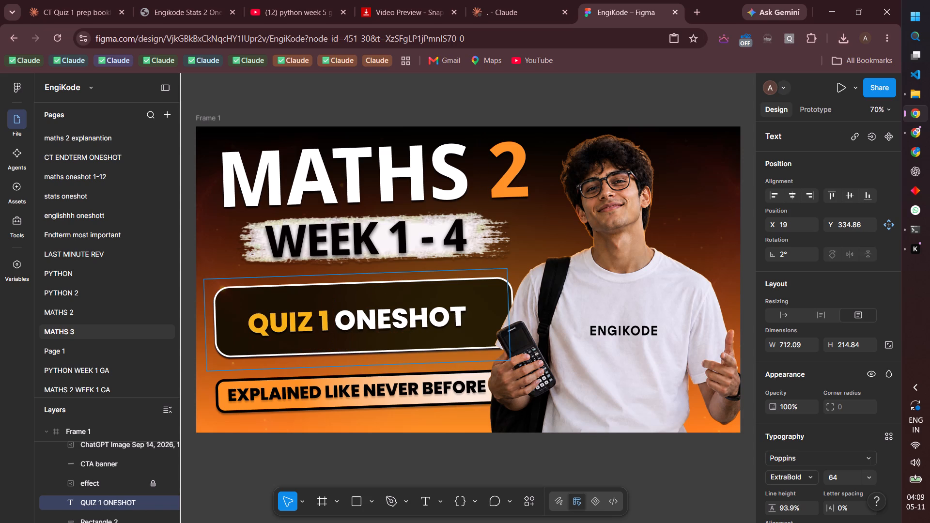
Shrink the QUIZ 1 ONESHOT text box to about 531 × 98 and move it inside the rounded rectangle at about X 73, Y 382.
left_click(506, 314)
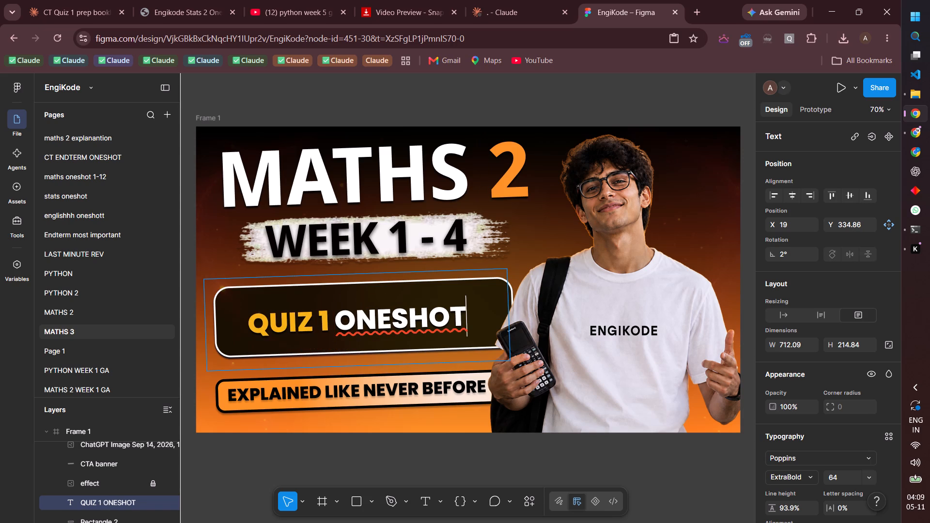
left_click(517, 314)
left_click_drag(510, 315, 465, 317)
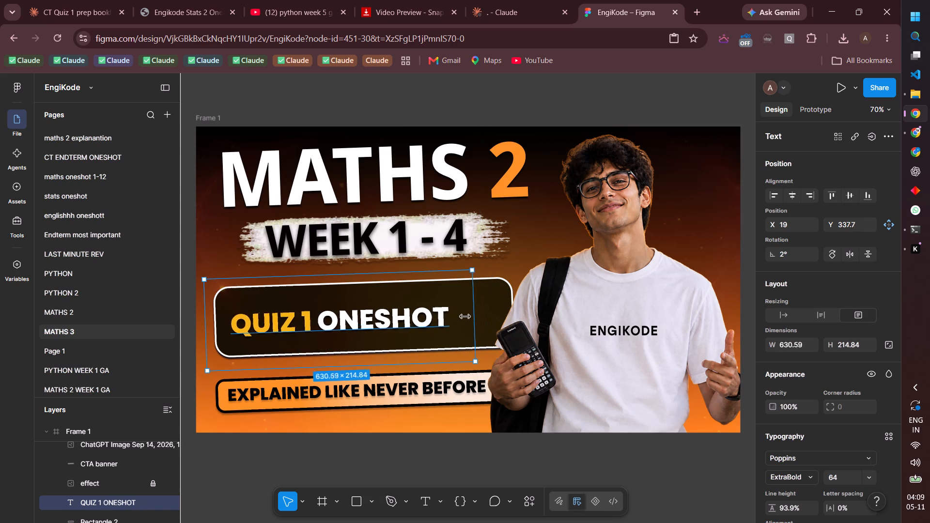
left_click_drag(465, 317, 431, 317)
left_click_drag(427, 365, 427, 357)
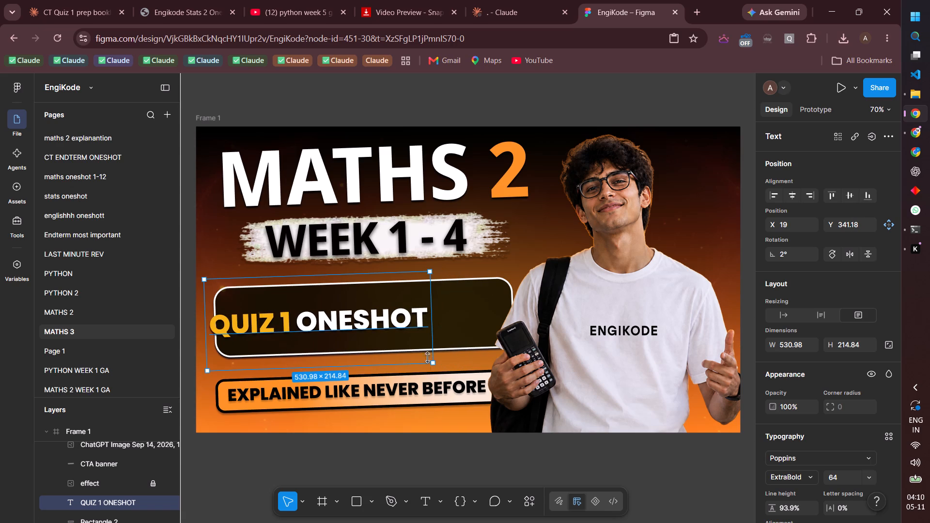
left_click_drag(427, 357, 428, 314)
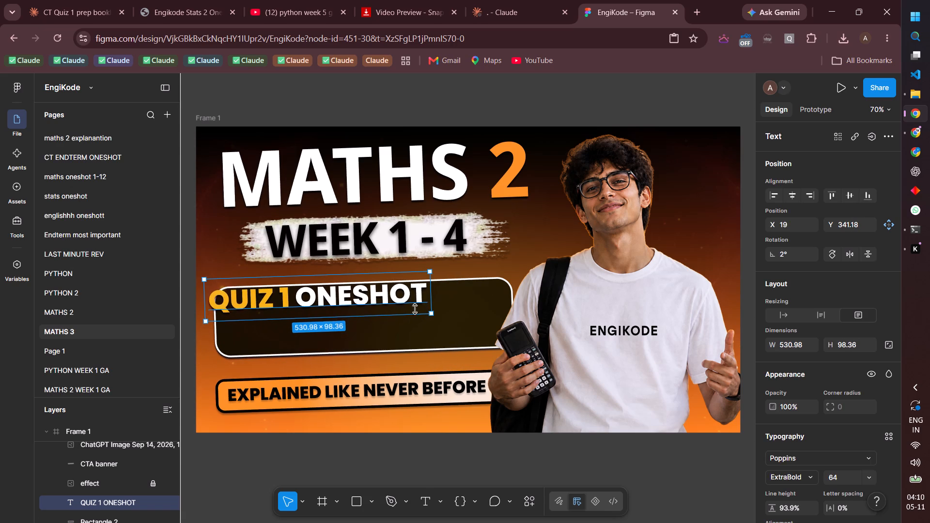
left_click_drag(348, 289, 374, 308)
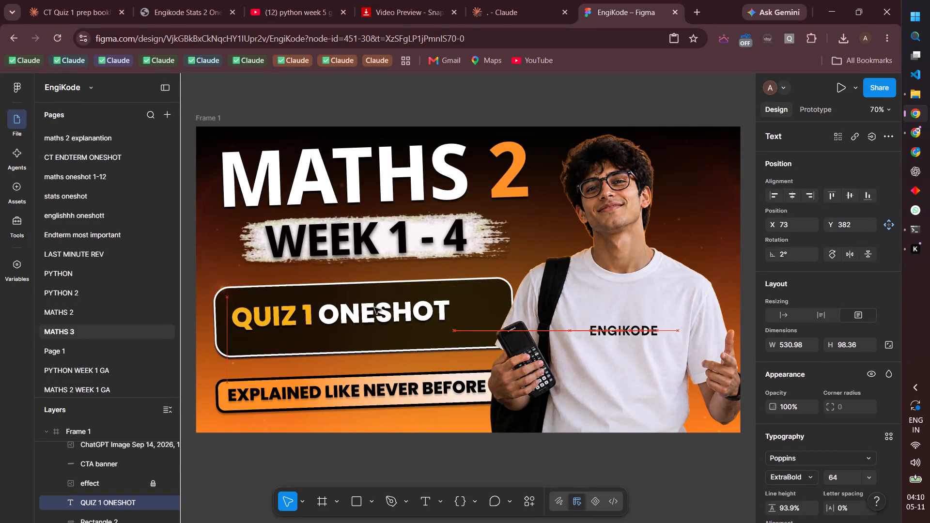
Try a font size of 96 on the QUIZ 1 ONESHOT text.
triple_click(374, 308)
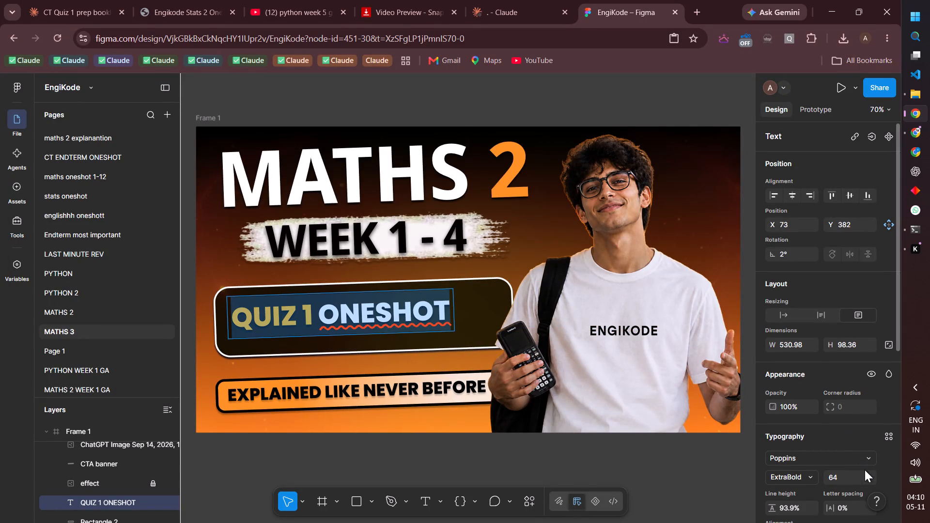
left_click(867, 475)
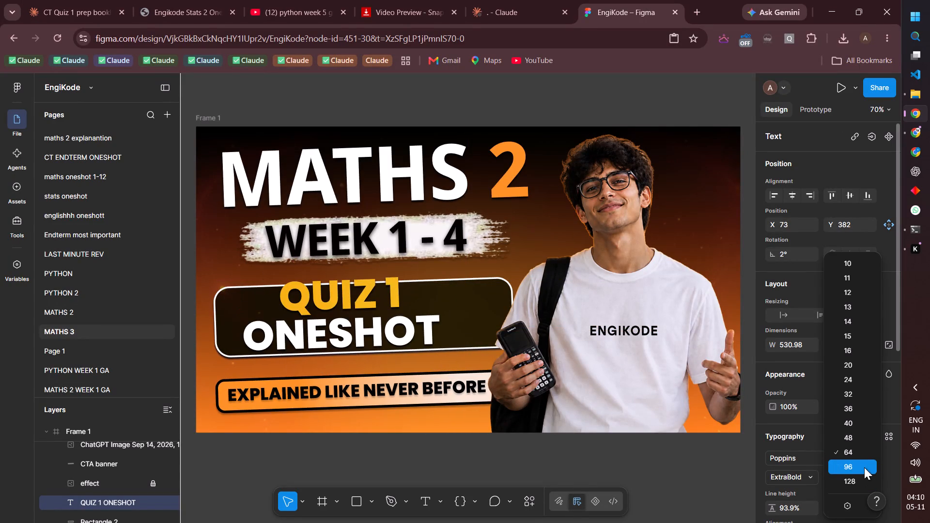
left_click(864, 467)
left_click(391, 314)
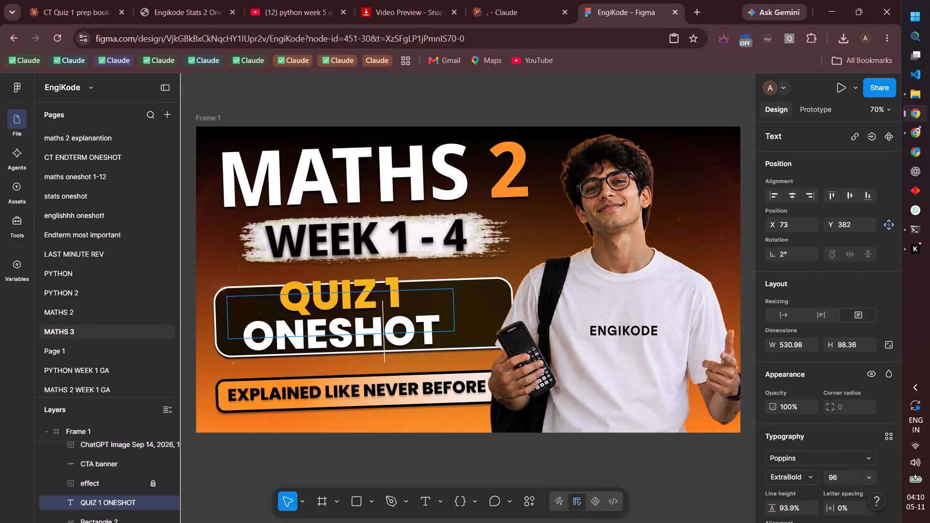
Widen the QUIZ 1 ONESHOT text box to about 776.
left_click(458, 313)
left_click_drag(455, 313, 481, 319)
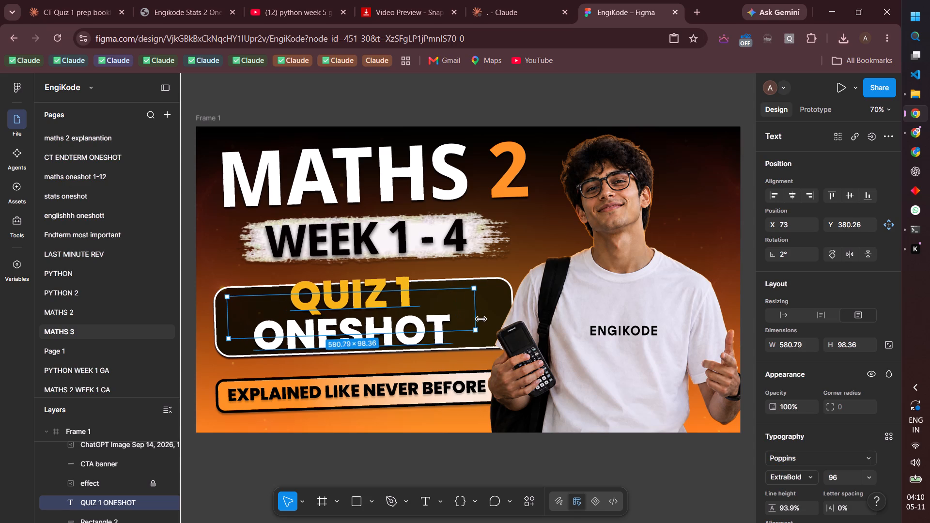
left_click_drag(481, 319, 554, 330)
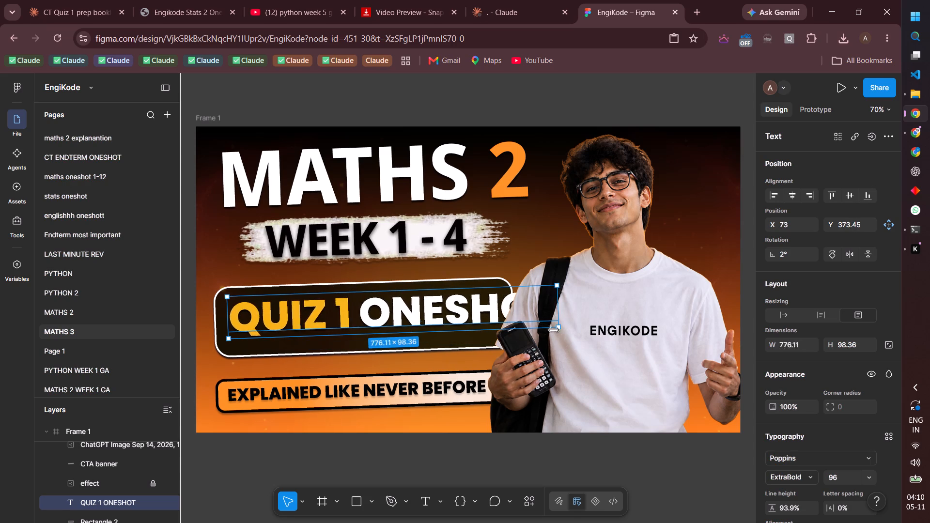
left_click_drag(554, 330, 558, 331)
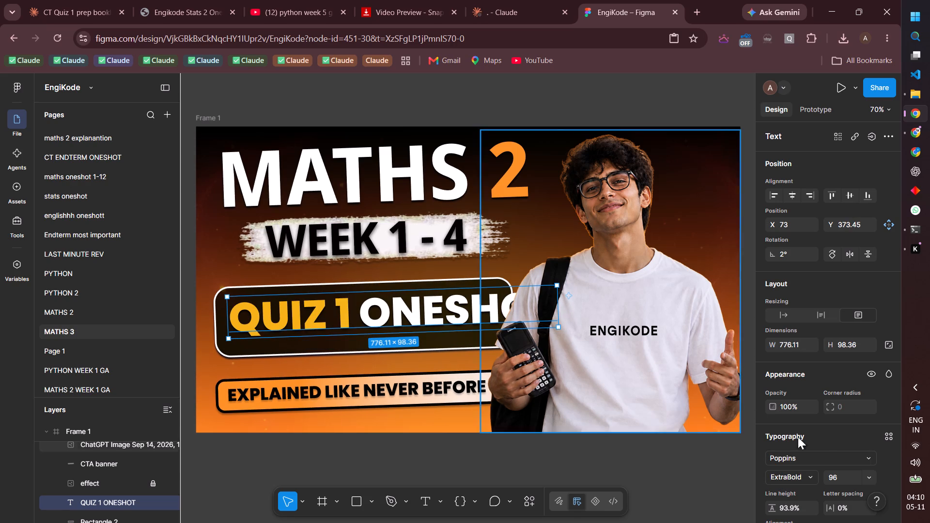
Set the font size of the QUIZ 1 ONESHOT text to 70.
left_click(870, 476)
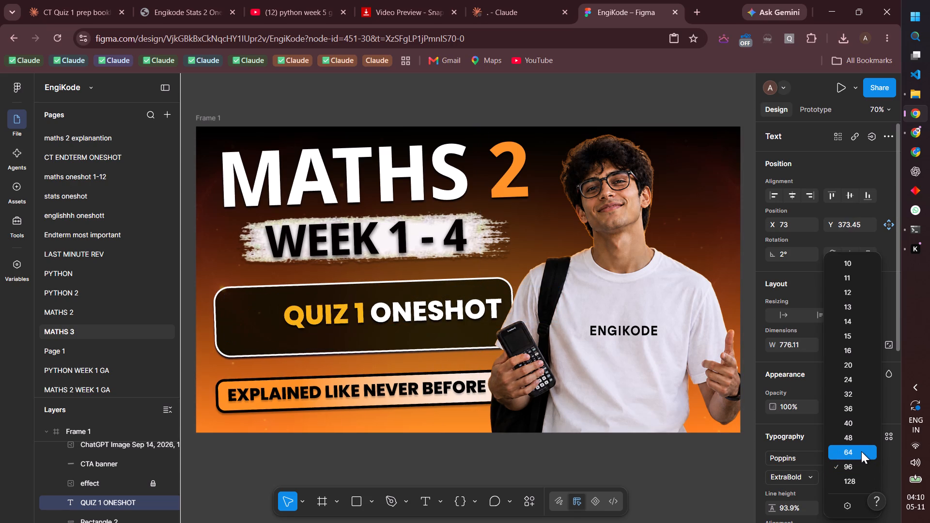
left_click(861, 451)
double_click(837, 479)
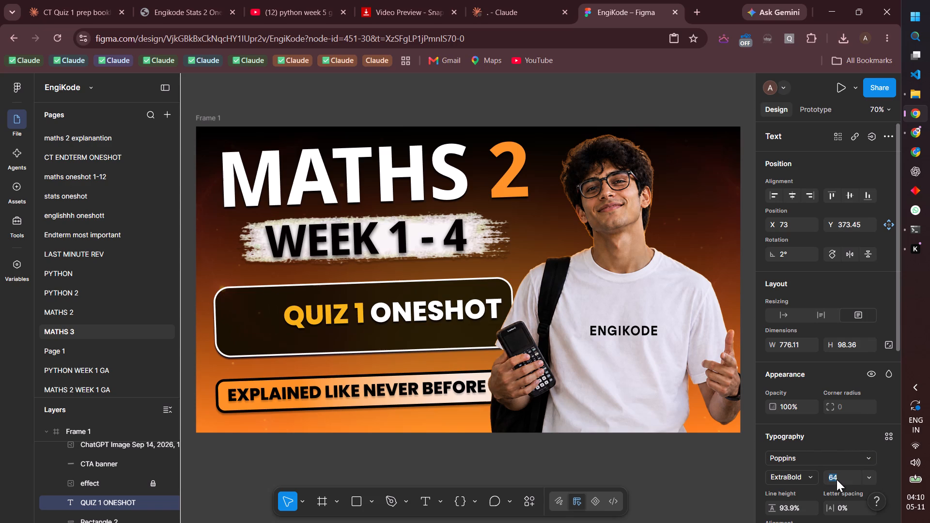
type("70")
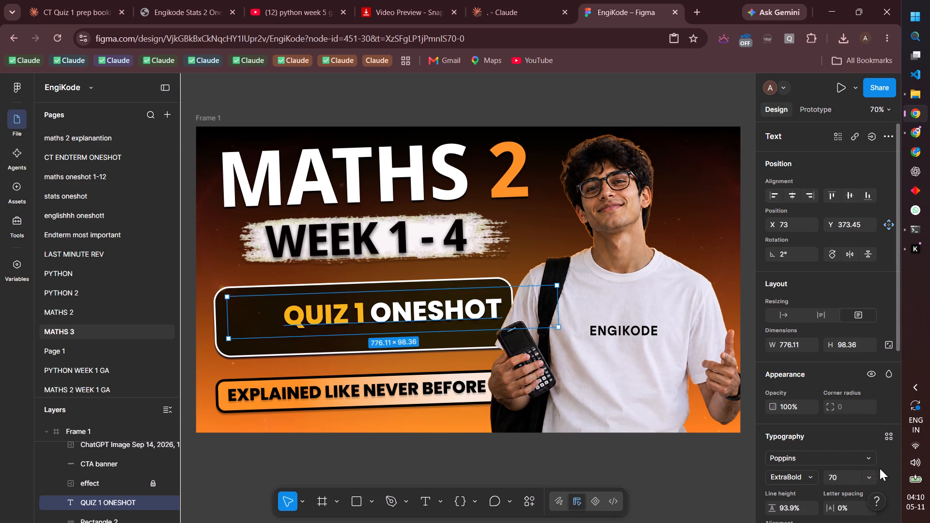
left_click(889, 471)
Move the QUIZ 1 ONESHOT text to about X -3, Y 382, centring it within the rounded rectangle.
left_click_drag(381, 314, 368, 316)
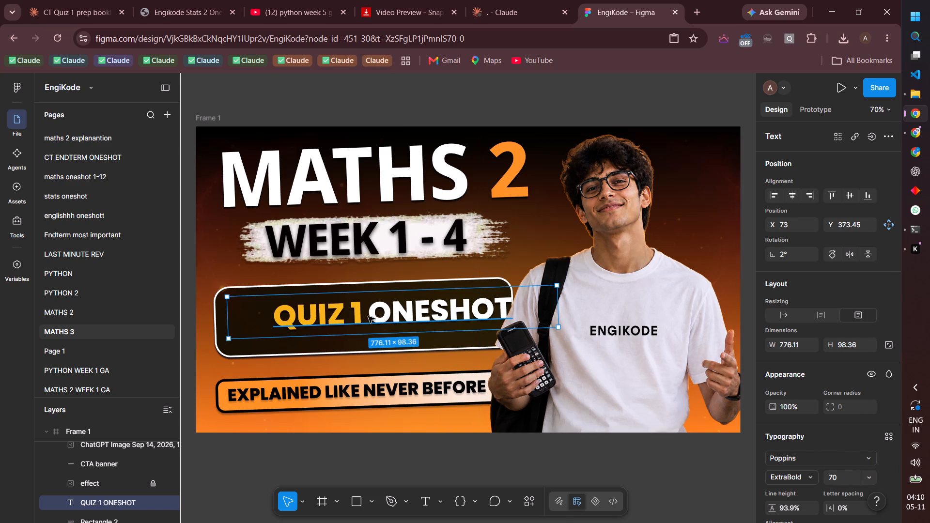
left_click_drag(368, 316, 346, 318)
double_click(333, 319)
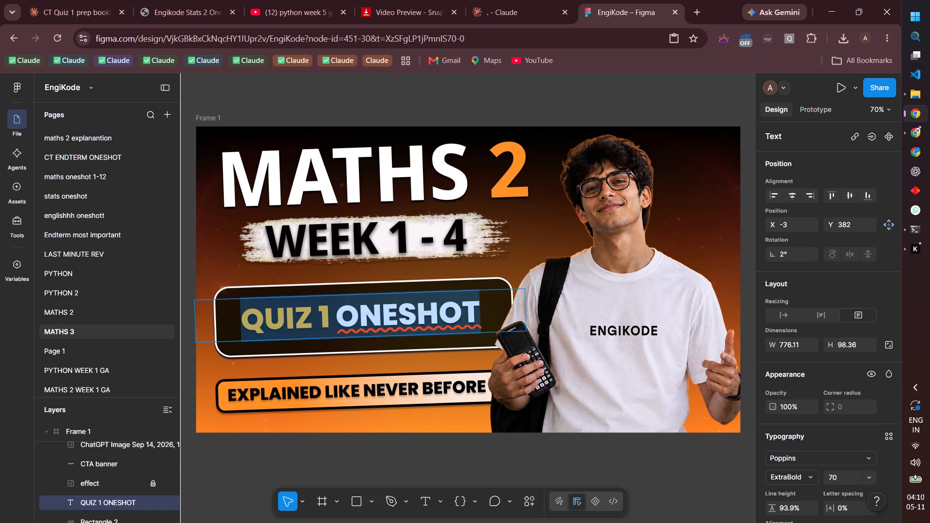
left_click(333, 319)
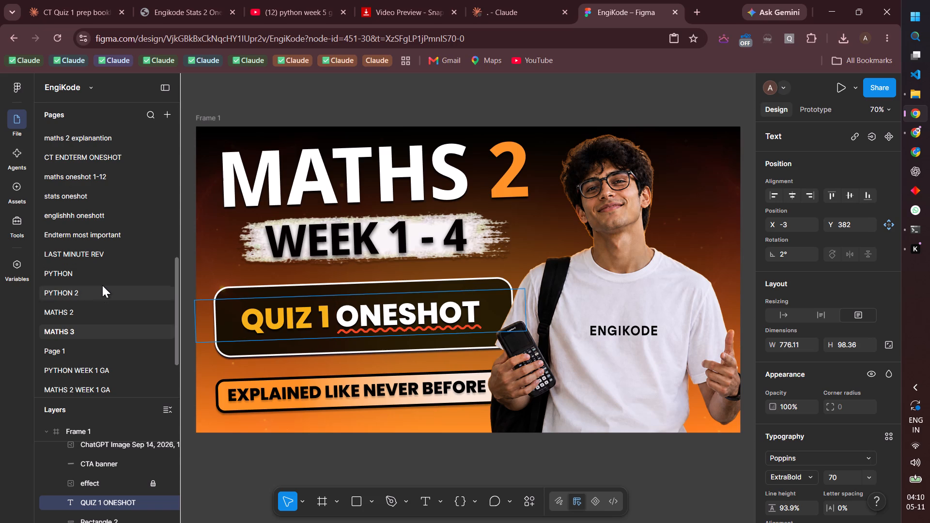
Look through the page list and the PYTHON 2 page's thumbnails, and return to the MATHS 3 page.
scroll(114, 222, "up", 2)
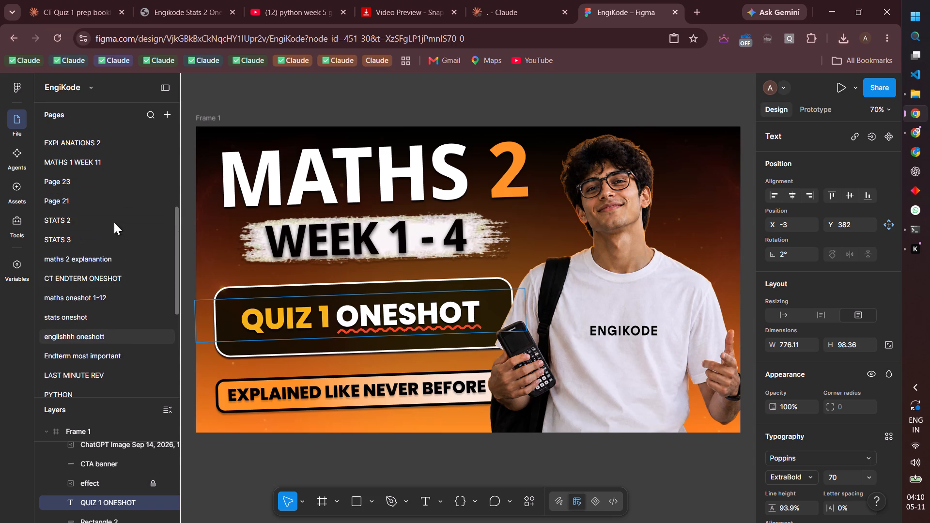
scroll(114, 222, "down", 7)
scroll(114, 222, "up", 1)
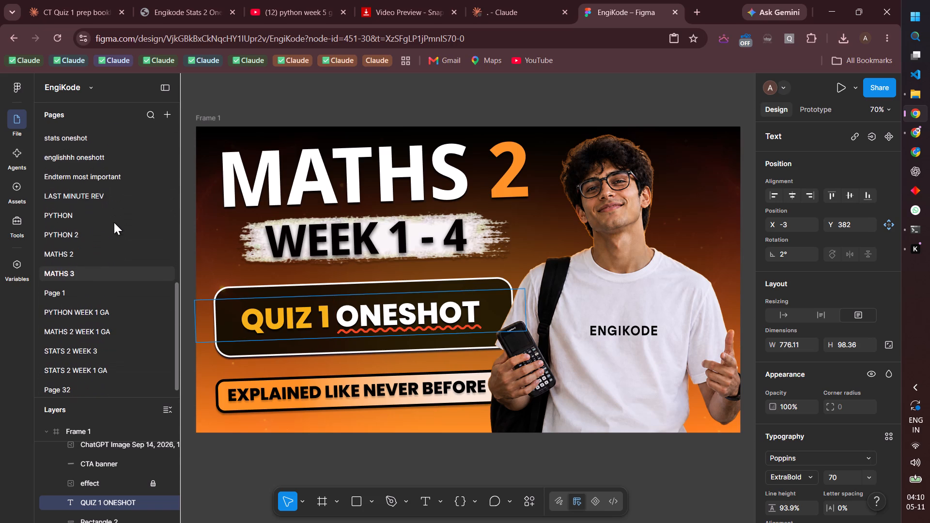
scroll(114, 222, "up", 6)
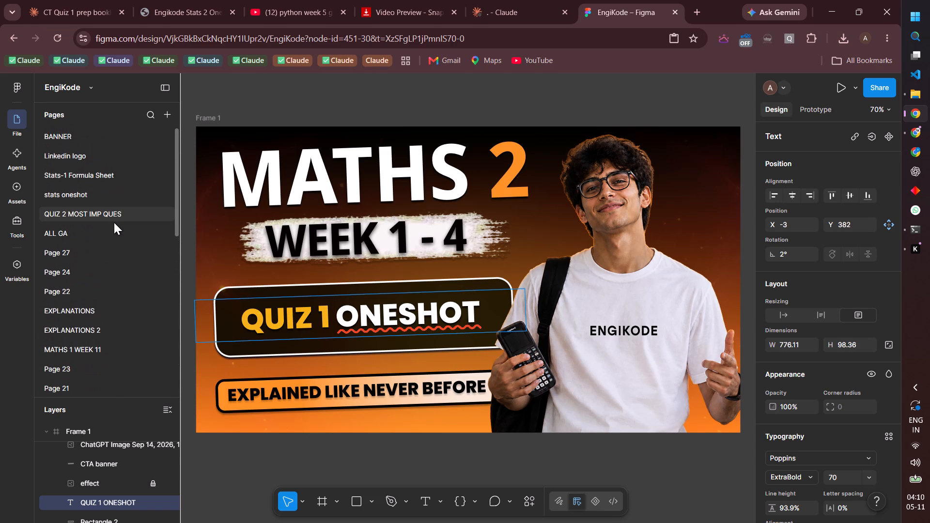
scroll(114, 222, "down", 6)
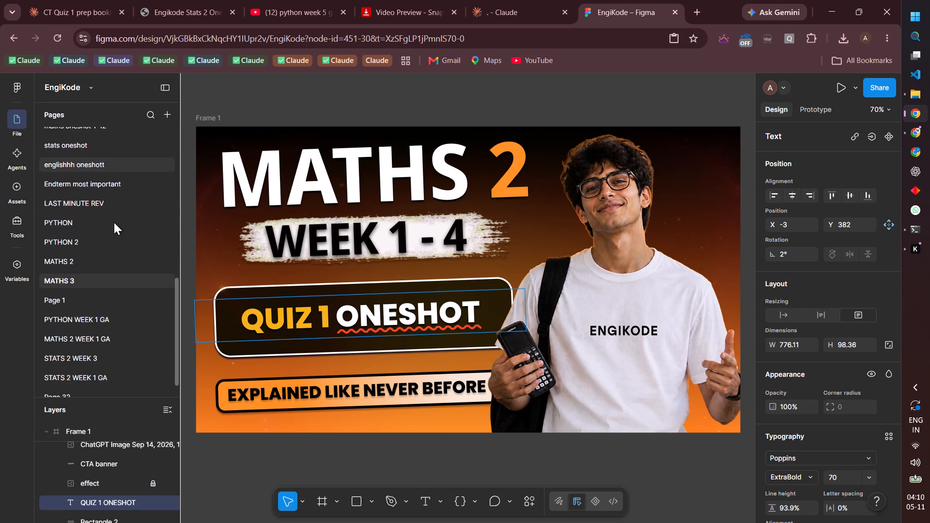
scroll(114, 222, "up", 1)
scroll(114, 222, "down", 1)
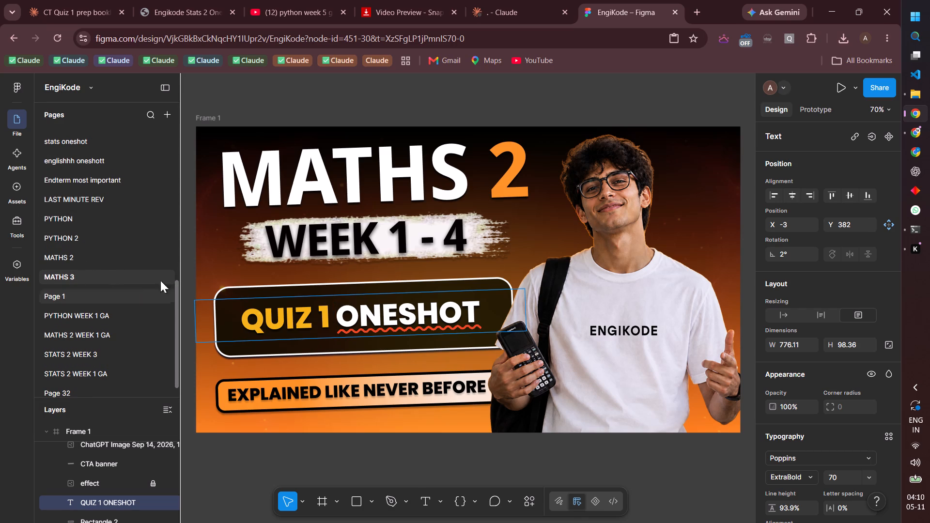
left_click(78, 243)
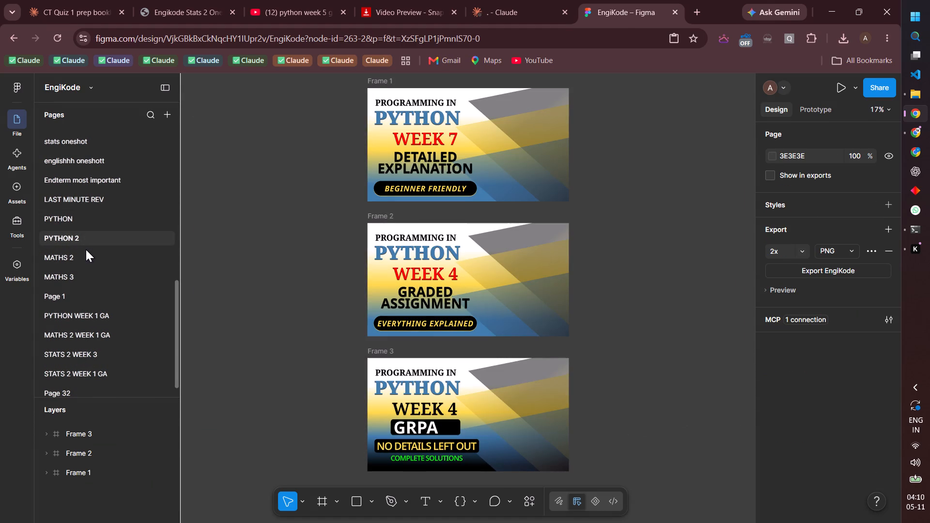
left_click(78, 272)
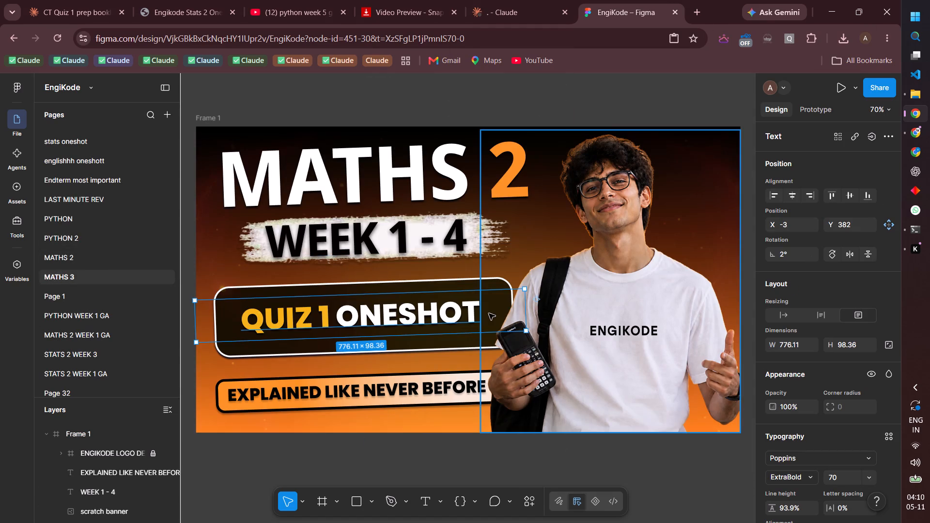
Split the QUIZ 1 ONESHOT text onto two lines, with ONESHOT below QUIZ 1.
left_click(335, 318)
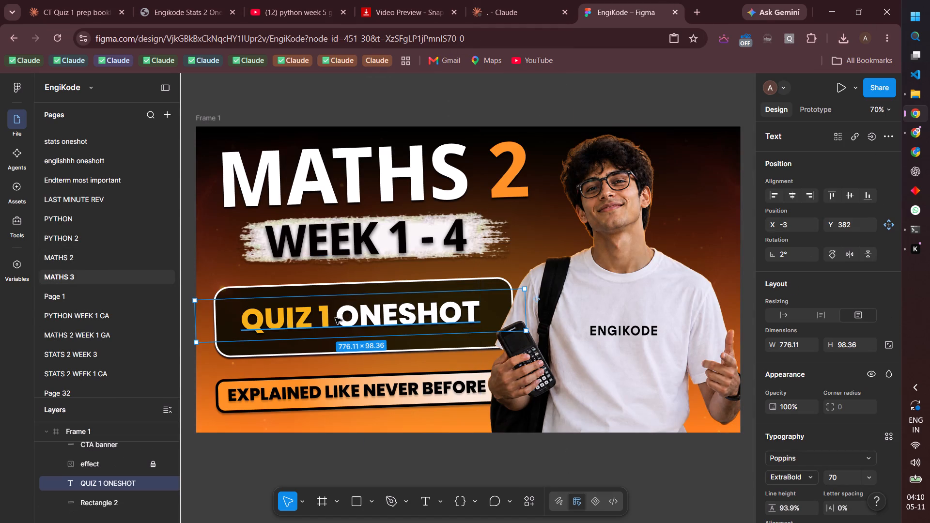
double_click(337, 317)
left_click(337, 317)
left_click(337, 317)
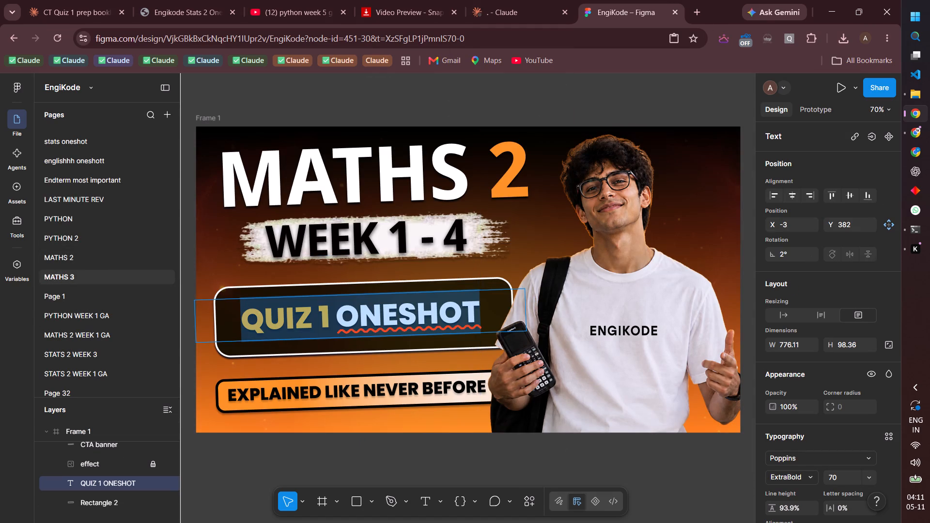
left_click(324, 320)
left_click(328, 320)
left_click(334, 320)
key("Return")
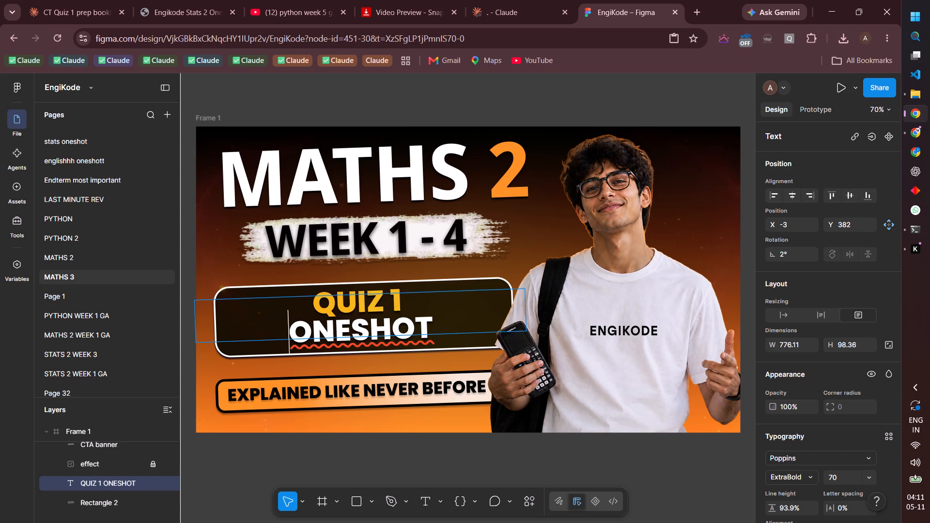
left_click(529, 306)
Move the rounded rectangle behind the QUIZ 1 ONESHOT text to about X 45, Y 349.
left_click(443, 305)
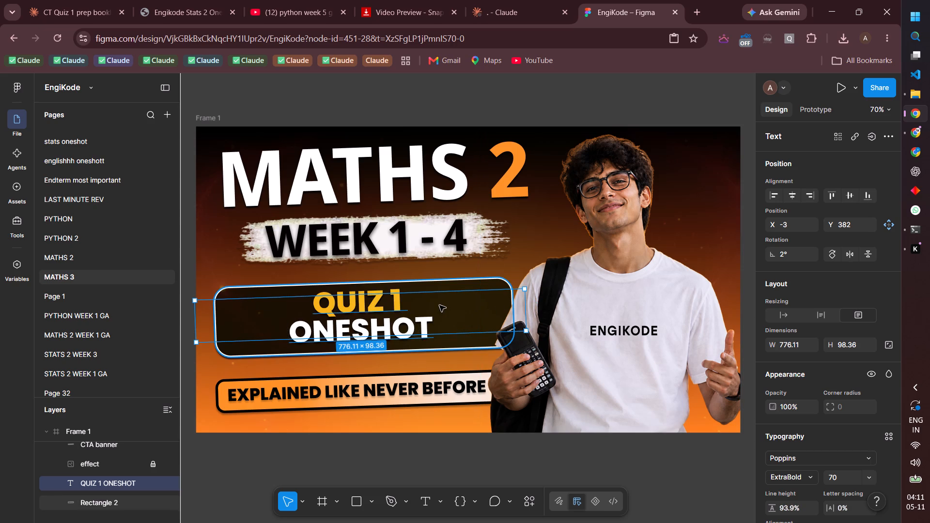
left_click(438, 305)
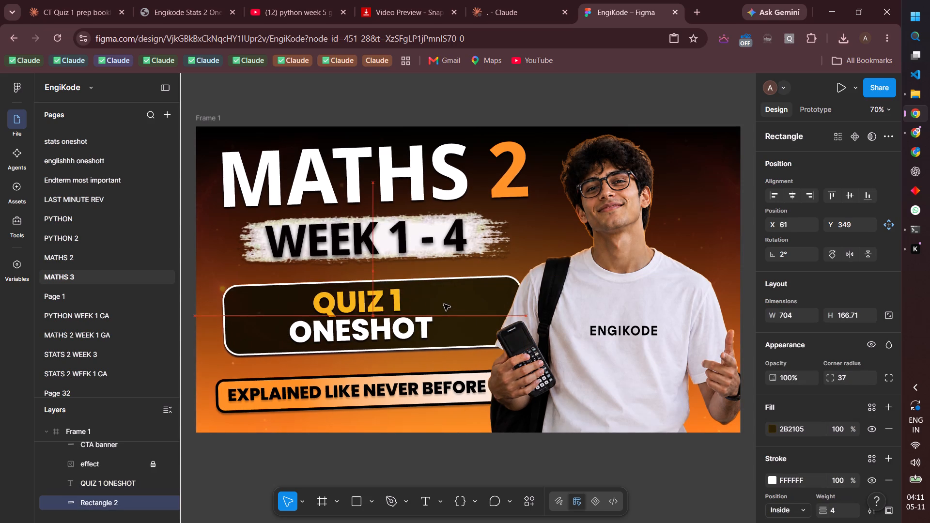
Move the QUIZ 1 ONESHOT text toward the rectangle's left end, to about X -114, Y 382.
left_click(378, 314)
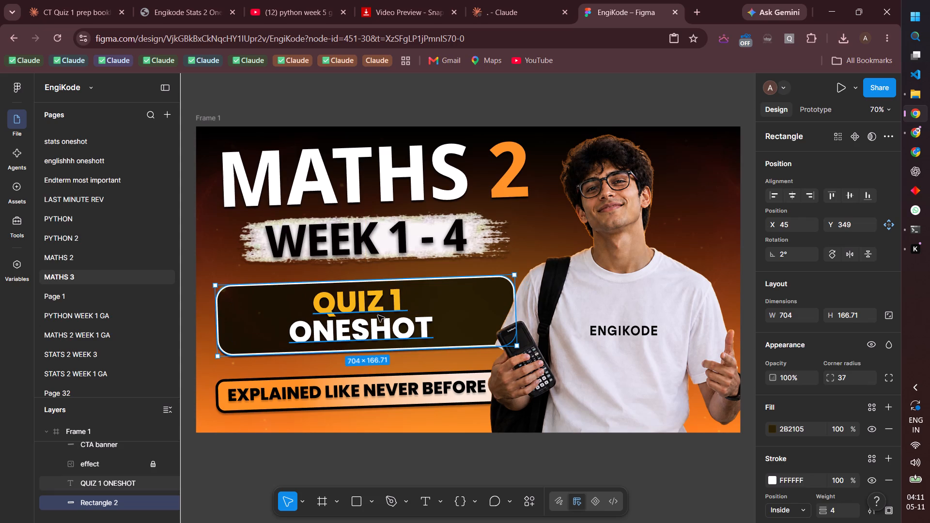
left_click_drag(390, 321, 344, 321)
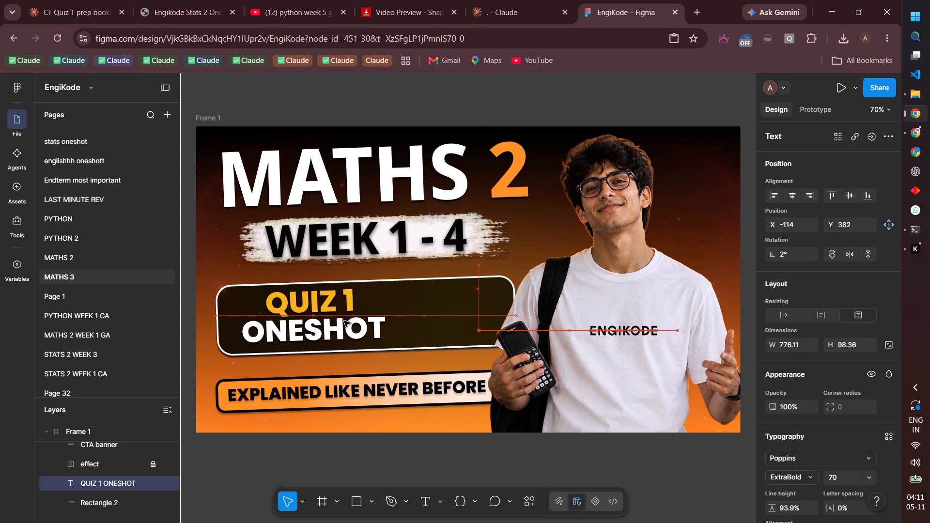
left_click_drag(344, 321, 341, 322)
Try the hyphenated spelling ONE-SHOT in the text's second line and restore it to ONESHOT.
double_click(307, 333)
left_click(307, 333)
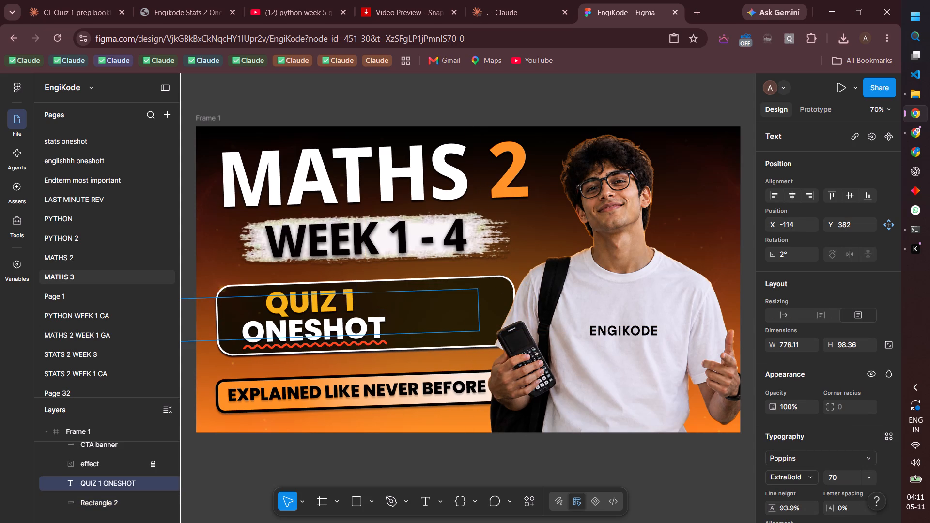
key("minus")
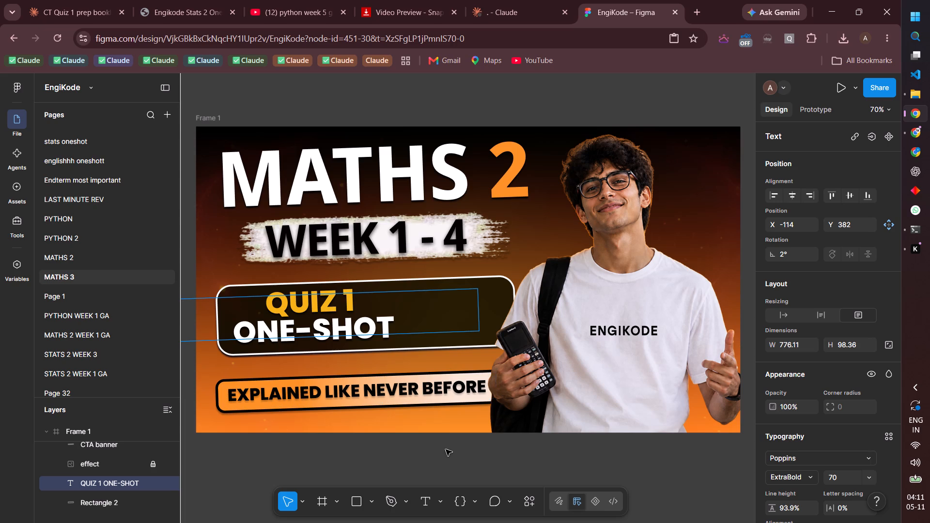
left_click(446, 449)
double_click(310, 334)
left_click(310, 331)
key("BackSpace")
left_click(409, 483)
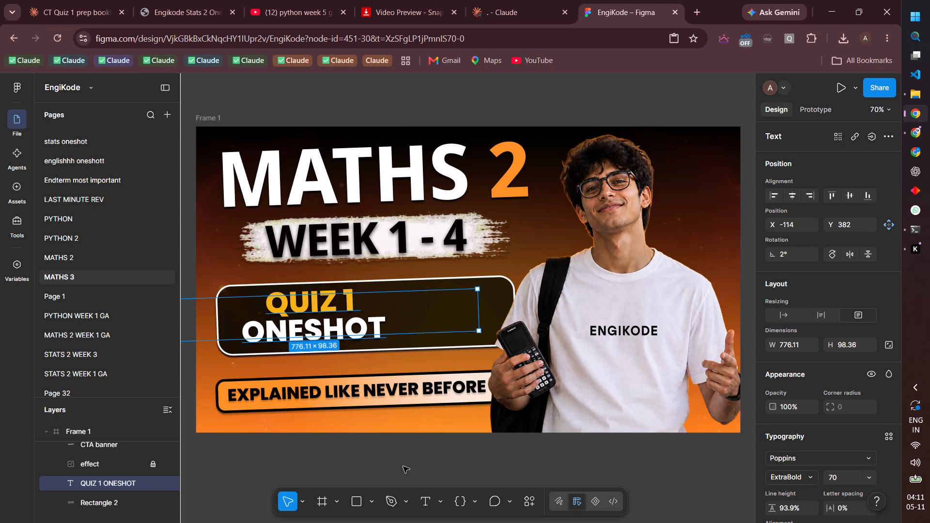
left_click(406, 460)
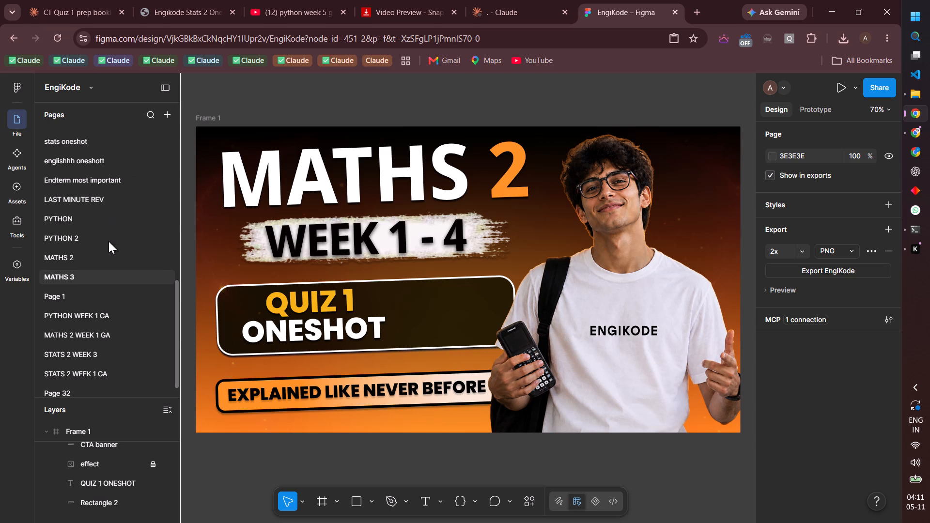
Copy the Goal target image from the maths oneshot 1-12 page and paste it into the MATHS 3 thumbnail.
scroll(113, 239, "up", 2)
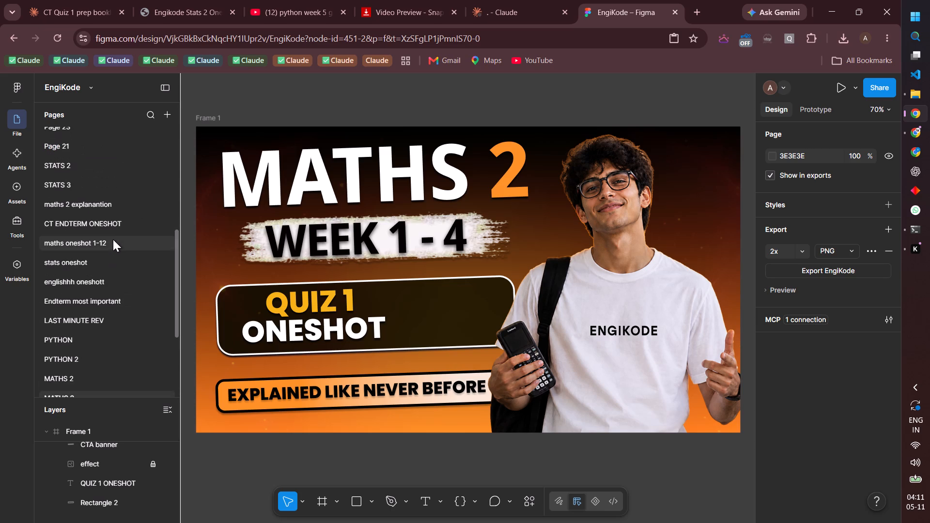
left_click(99, 247)
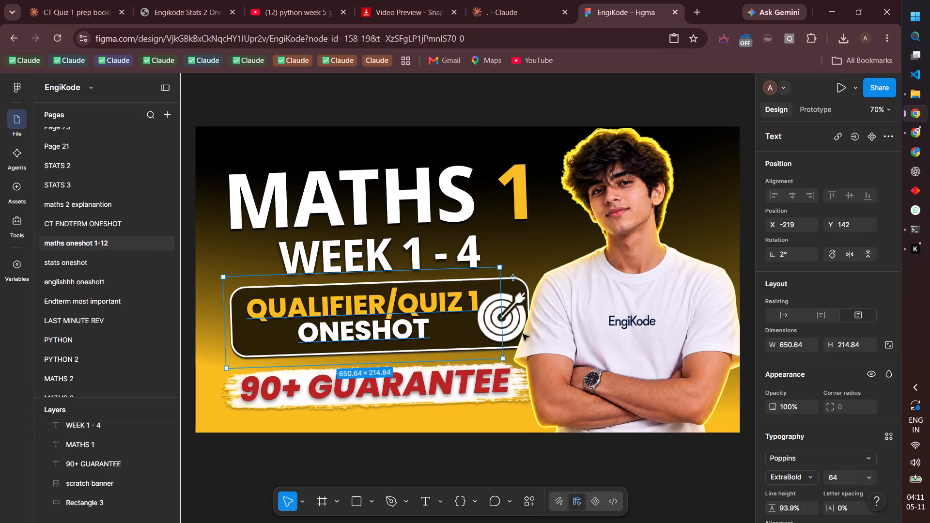
left_click(488, 327)
left_click(503, 320)
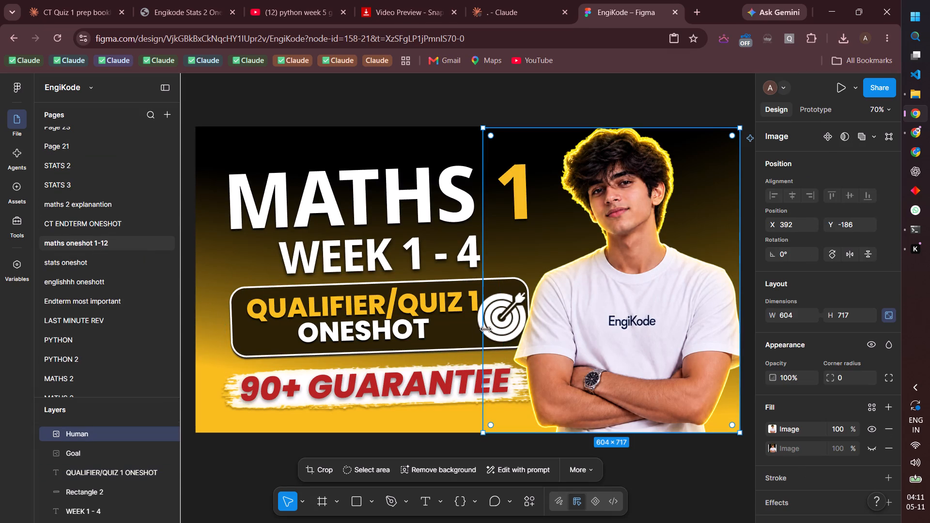
left_click(470, 326)
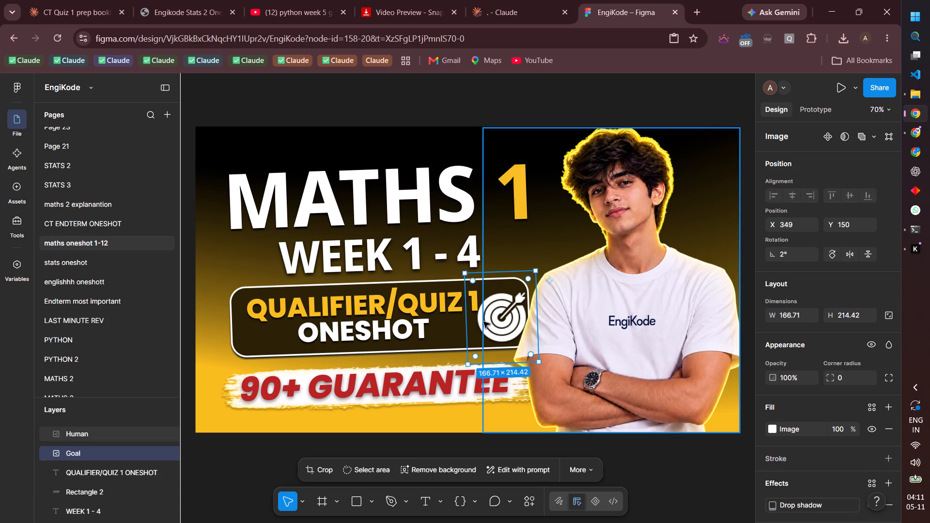
key("ctrl+c")
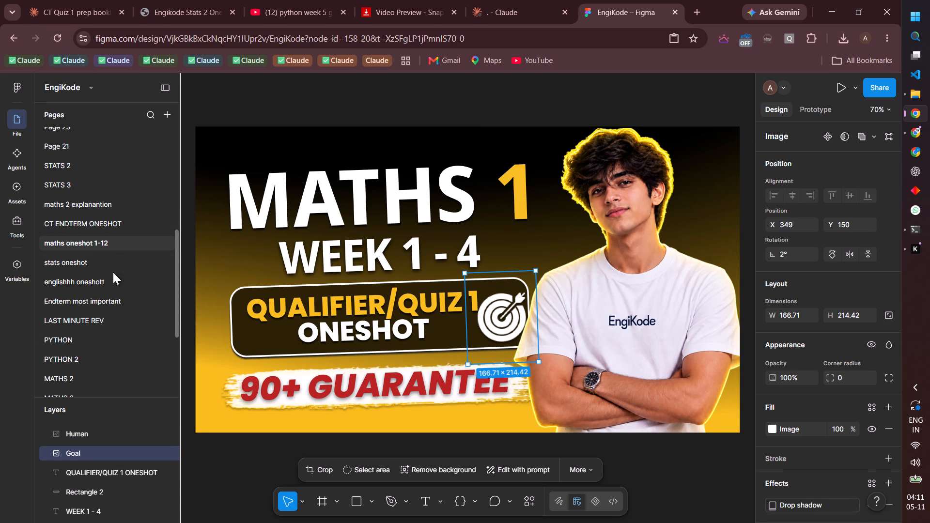
scroll(113, 272, "down", 1)
left_click(75, 334)
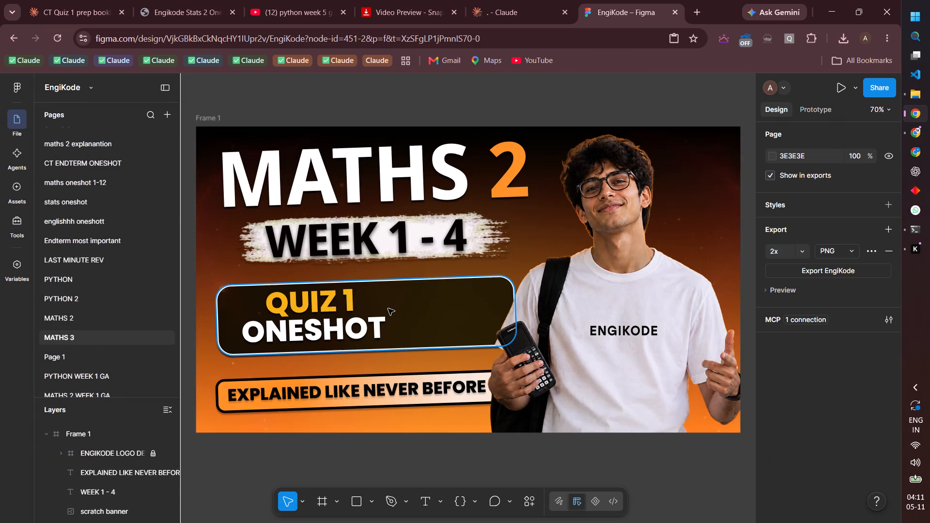
left_click(386, 308)
key("ctrl+v")
key("ctrl+v")
Separate the two overlapping Goal target images and delete the extra copy overlapping the WEEK 1 - 4 banner.
left_click_drag(472, 296, 450, 344)
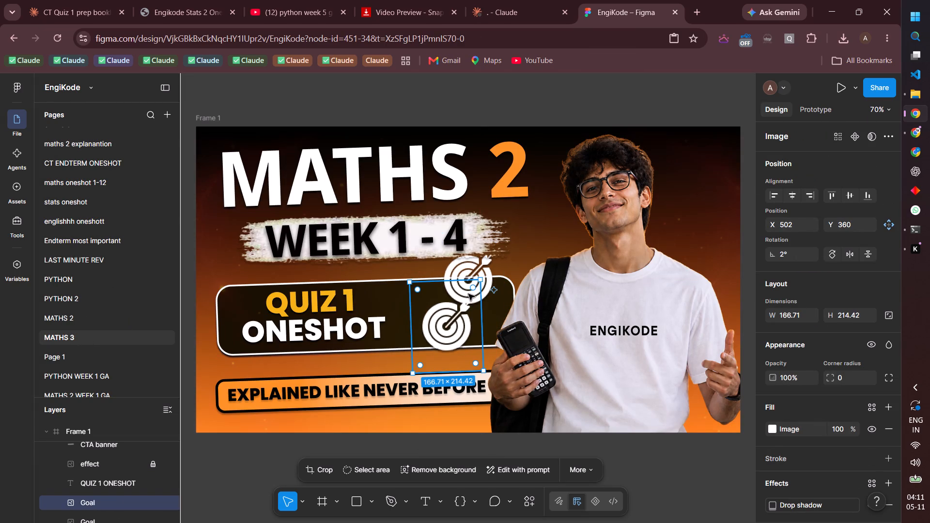
key("ctrl+z")
left_click_drag(465, 286, 464, 290)
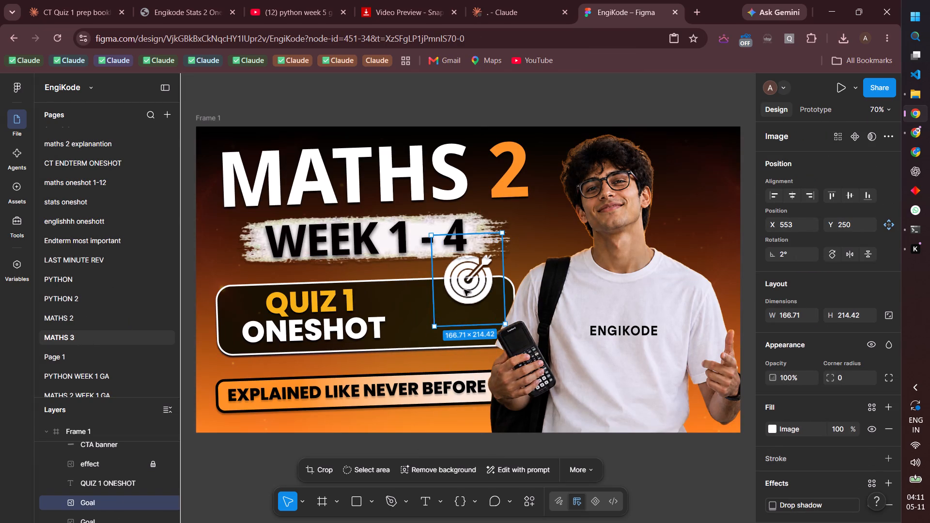
left_click_drag(464, 290, 431, 330)
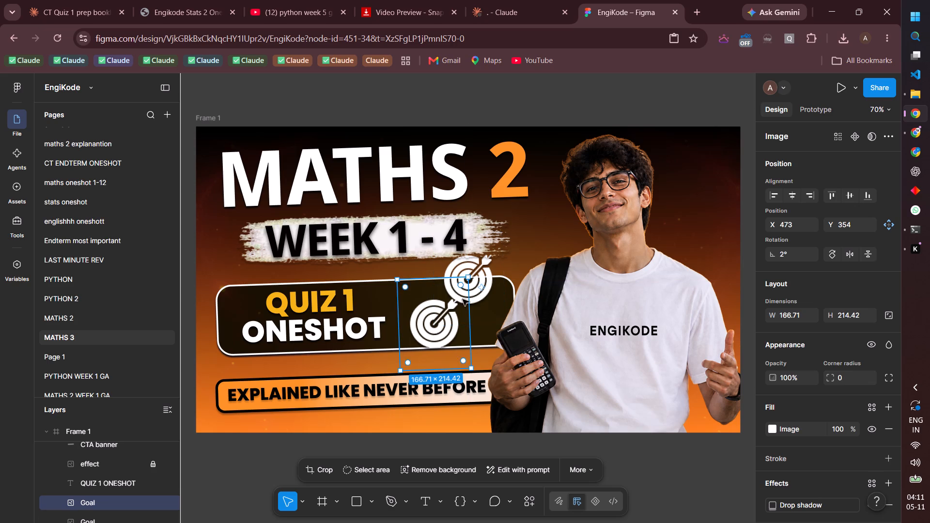
left_click(463, 299)
left_click(473, 297)
left_click(477, 299)
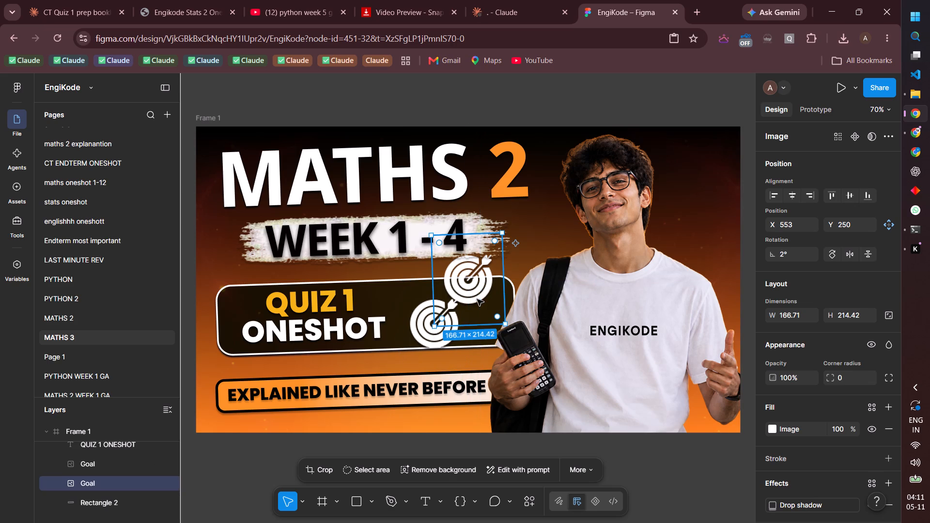
key("BackSpace")
Position the remaining Goal target image inside the rounded rectangle, near its right end.
left_click_drag(438, 318, 454, 313)
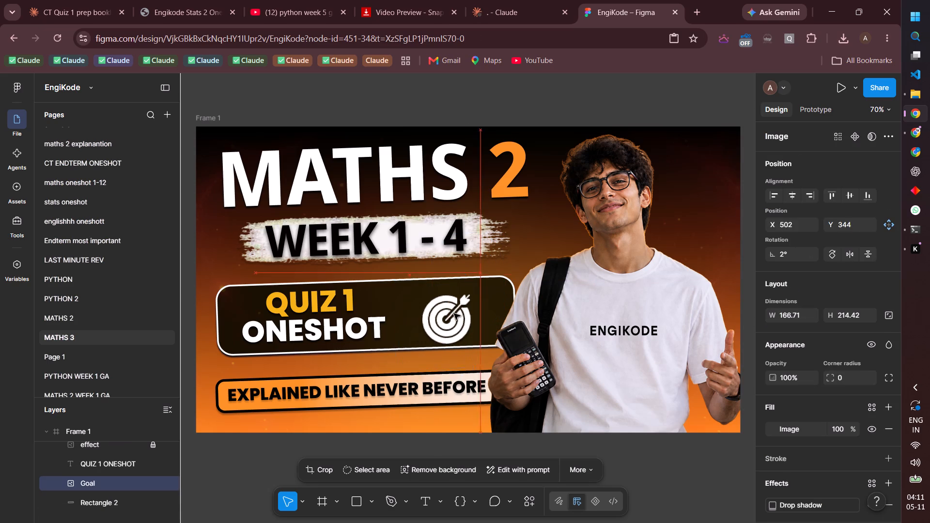
left_click_drag(454, 313, 460, 307)
Move the QUIZ 1 ONESHOT text to about X -36, Y 382, close beside the Goal target image.
left_click(335, 320)
left_click_drag(322, 311, 353, 313)
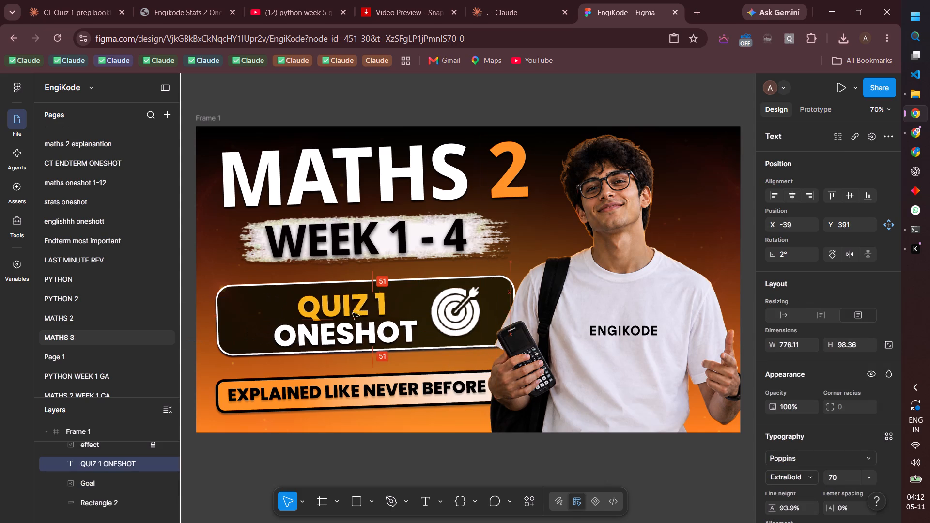
left_click_drag(353, 313, 354, 311)
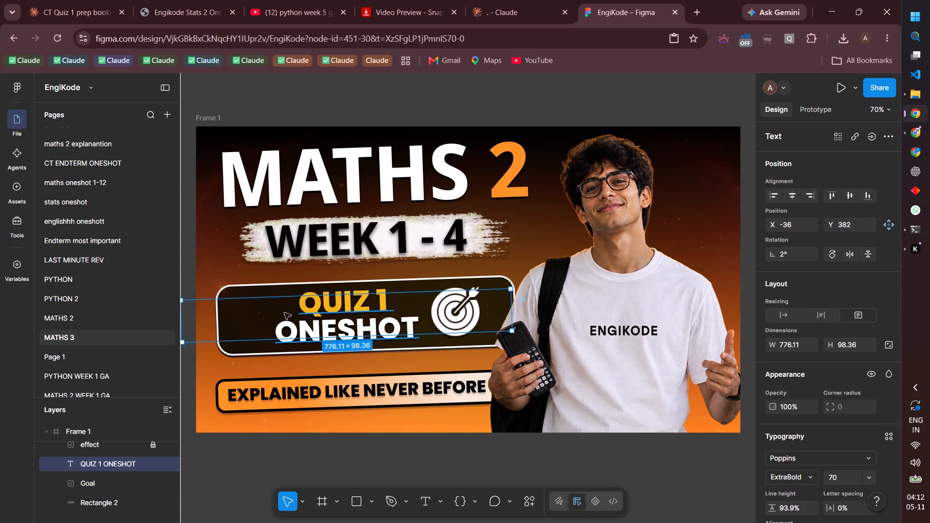
Narrow the rounded rectangle behind QUIZ 1 ONESHOT from both ends to about 543 wide, starting at about X 148.
left_click(214, 314)
left_click(218, 314)
left_click_drag(218, 314, 219, 314)
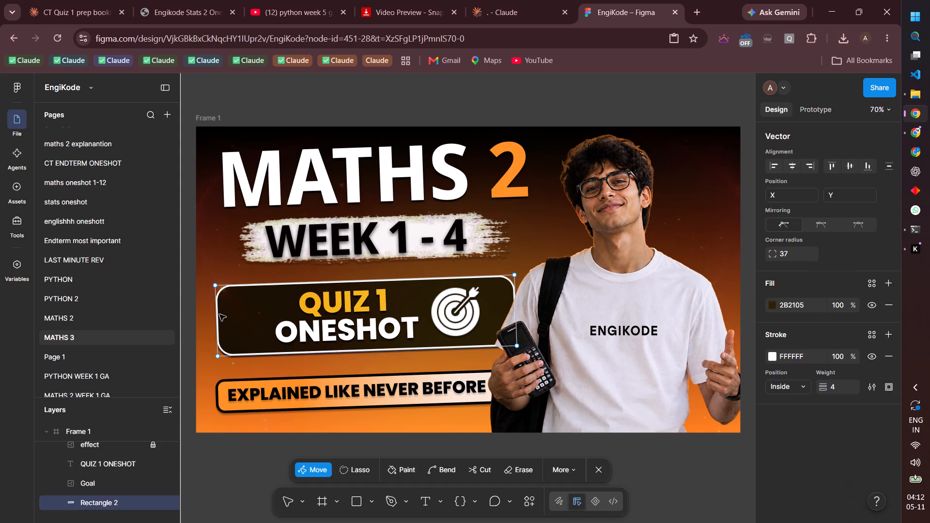
left_click_drag(219, 314, 222, 314)
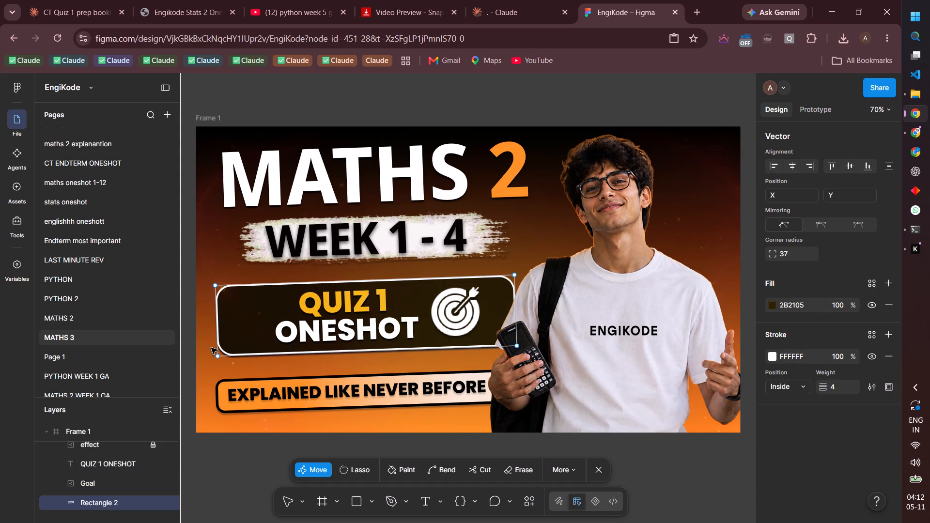
left_click(211, 348)
left_click(211, 323)
left_click(246, 318)
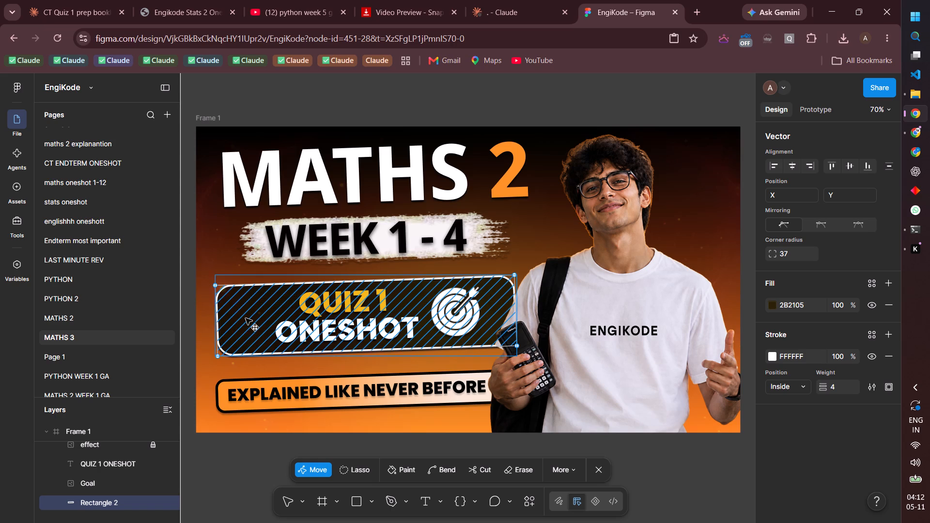
left_click(235, 379)
double_click(312, 322)
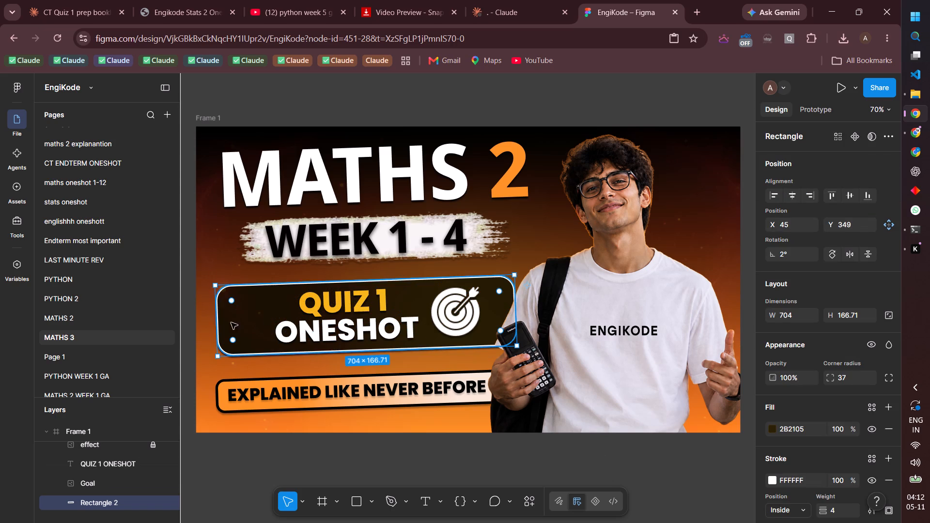
left_click_drag(217, 323, 253, 324)
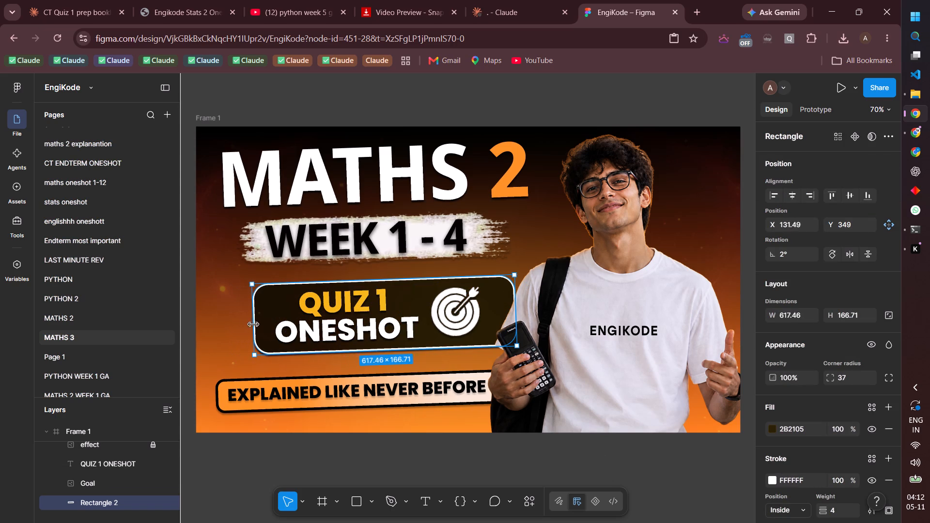
left_click_drag(253, 324, 260, 324)
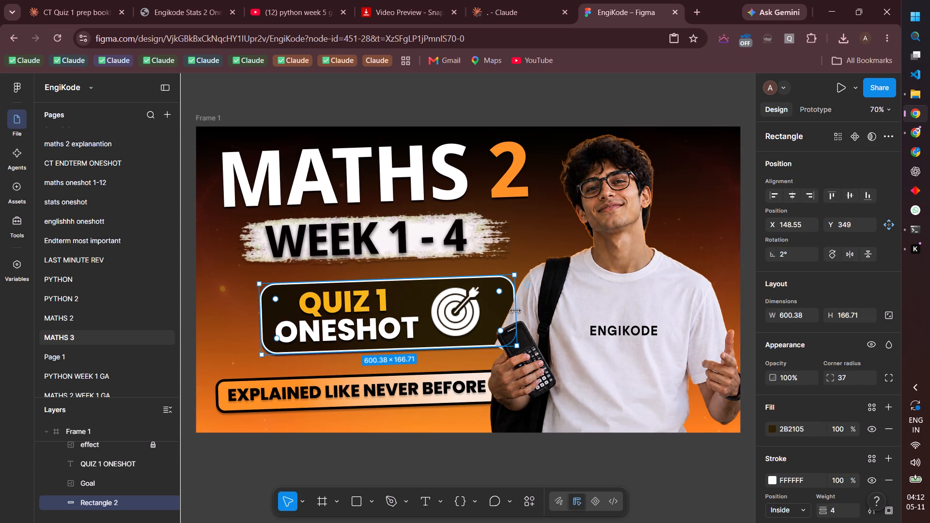
left_click_drag(515, 311, 491, 313)
Move the Goal target image closer to the QUIZ 1 ONESHOT text, at about X 502, Y 334.
left_click(447, 314)
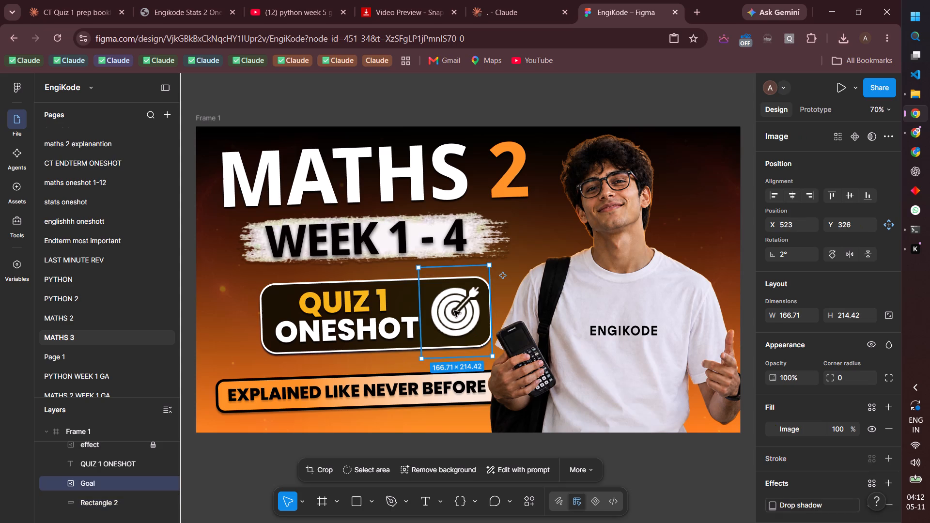
left_click_drag(454, 310, 446, 313)
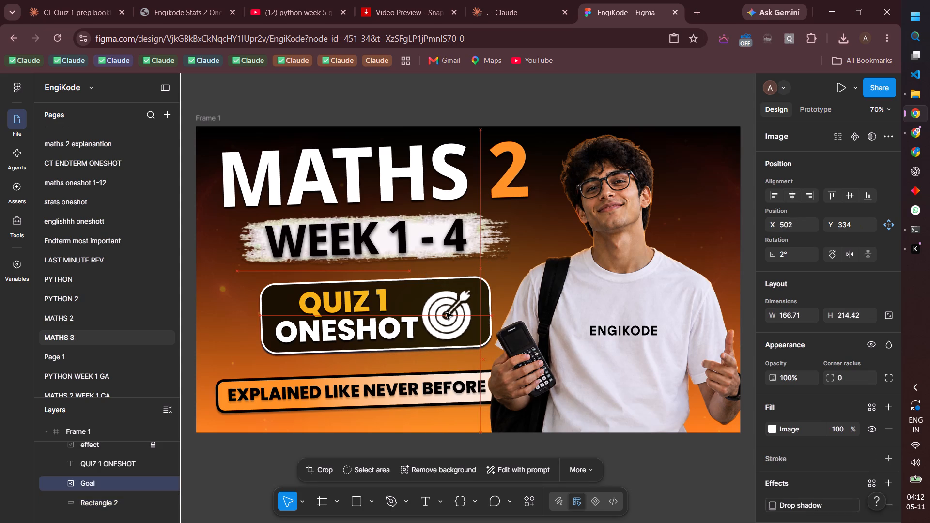
left_click_drag(446, 313, 448, 313)
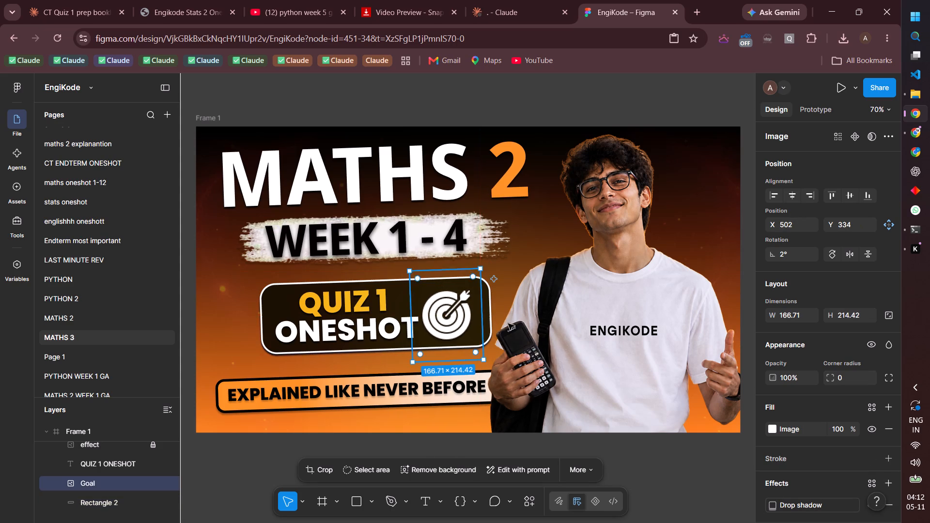
left_click(355, 372)
left_click(387, 357)
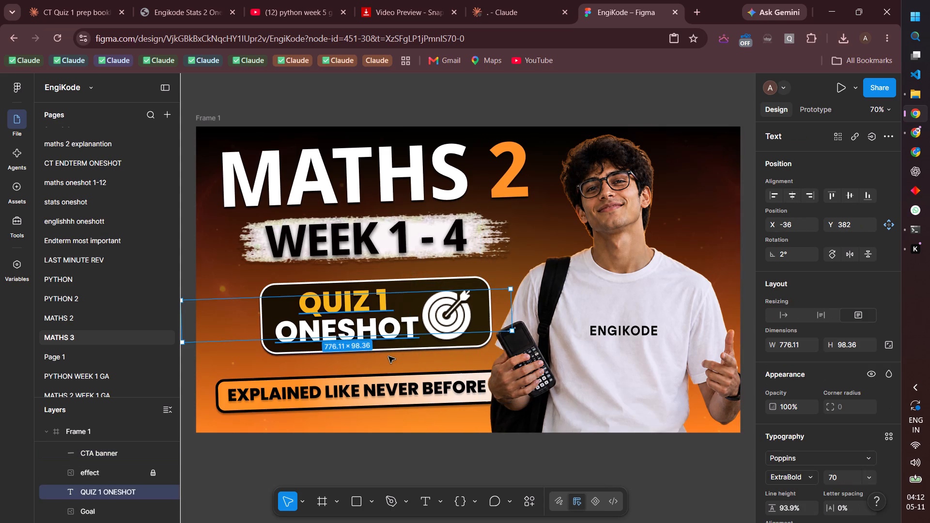
left_click(431, 266)
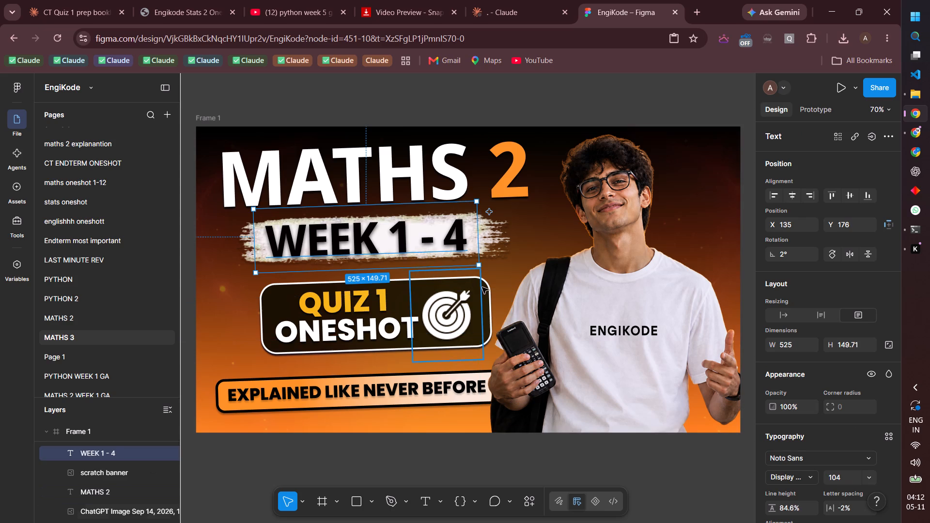
left_click(228, 368)
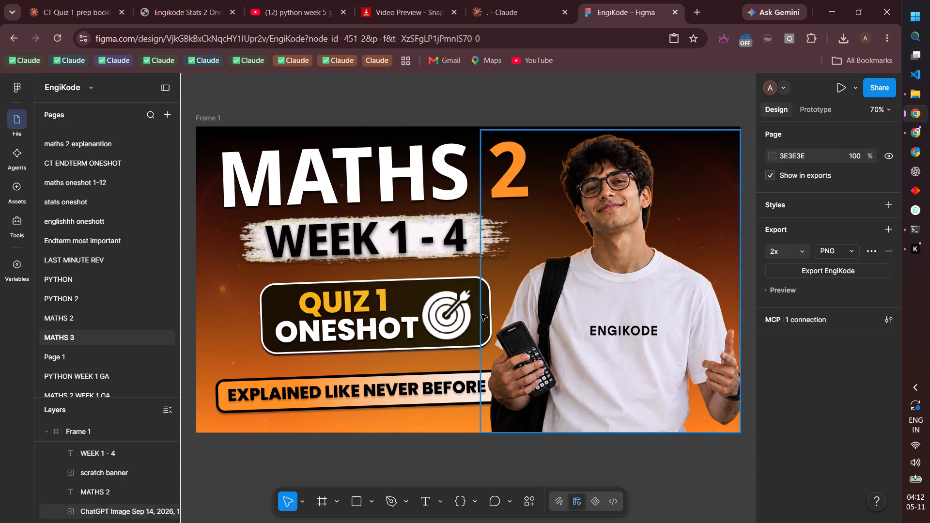
Trim the rounded rectangle's right end slightly closer to the Goal target image.
left_click(260, 339)
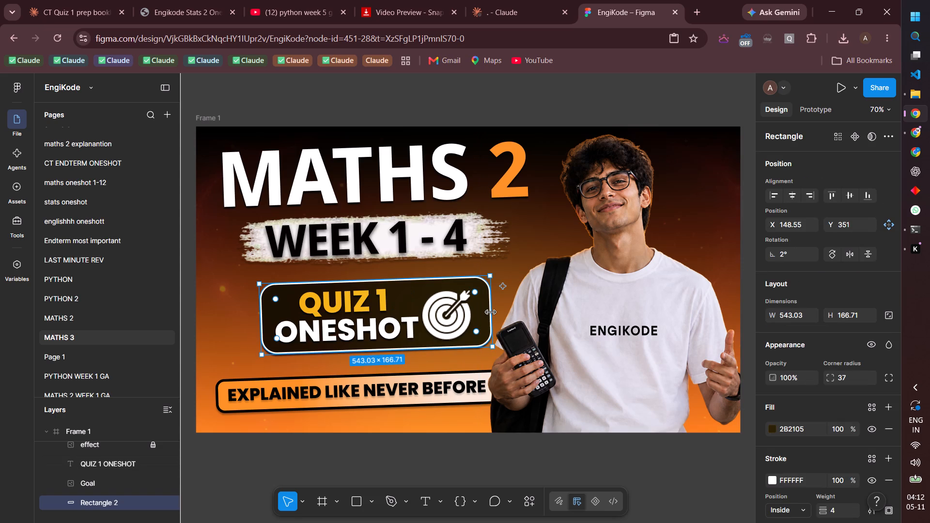
left_click_drag(491, 312, 483, 316)
left_click(499, 460)
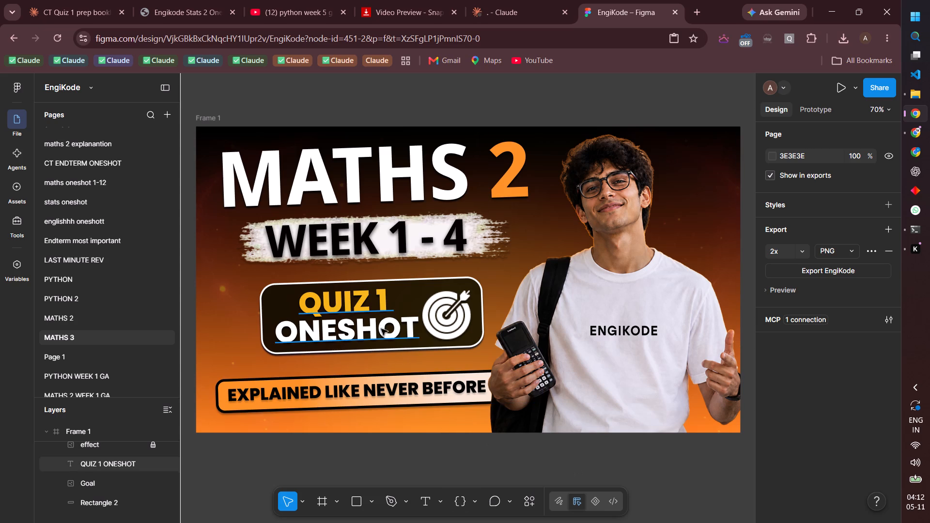
Select the rounded rectangle and the QUIZ 1 ONESHOT text together and nudge them slightly to fit around the target image.
left_click_drag(231, 288, 356, 325)
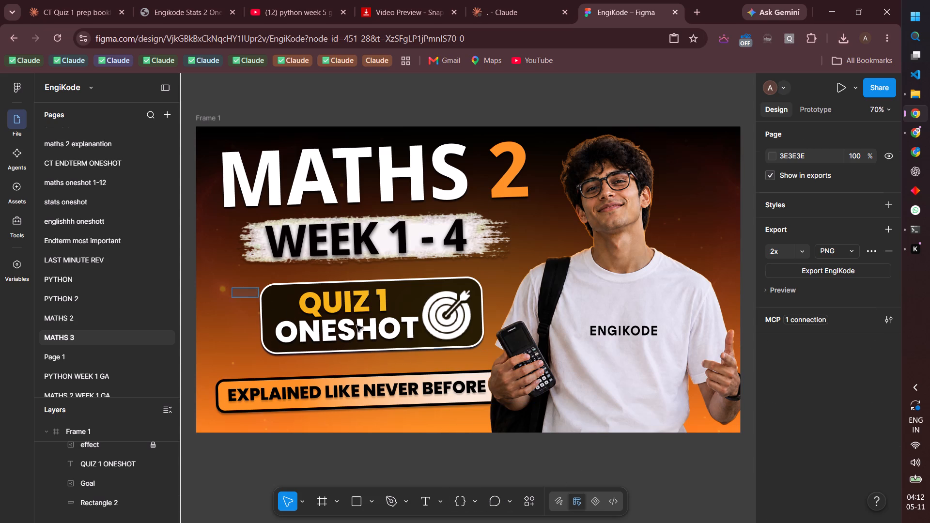
left_click_drag(356, 325, 371, 336)
left_click(352, 308)
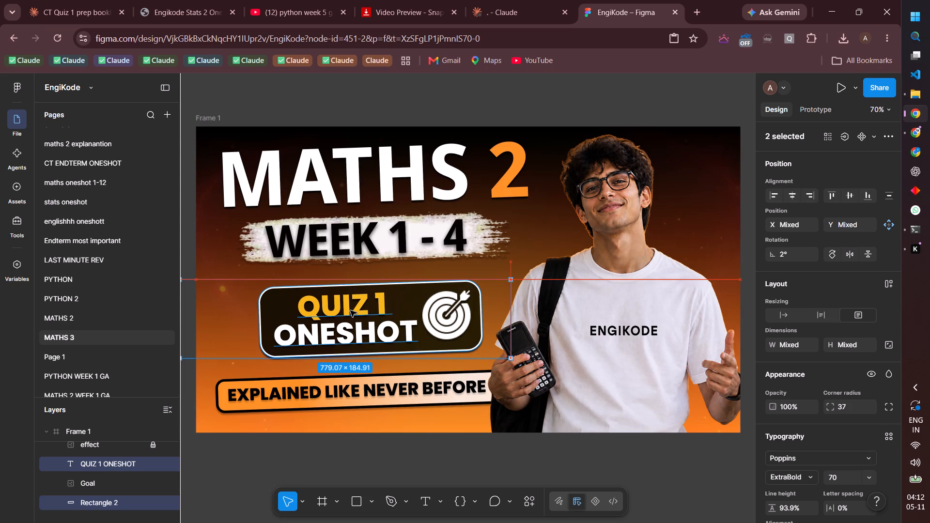
left_click(553, 474)
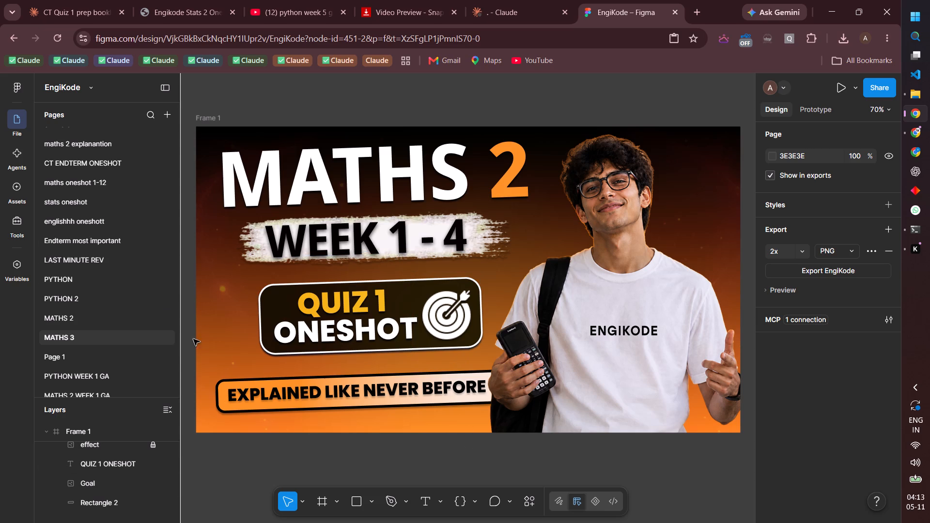
Copy the white scratch banner behind 90+ GUARANTEE on the maths oneshot 1-12 page.
left_click(104, 182)
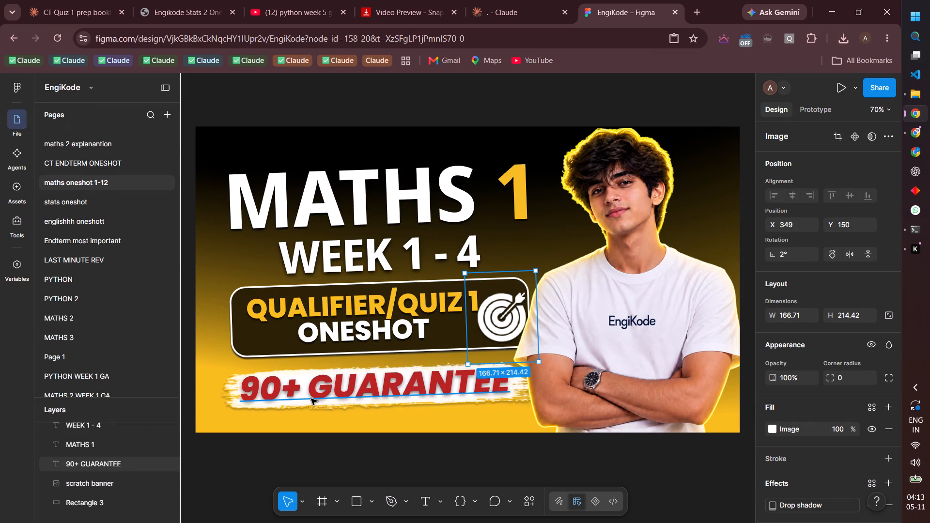
left_click(311, 399)
key("ctrl+c")
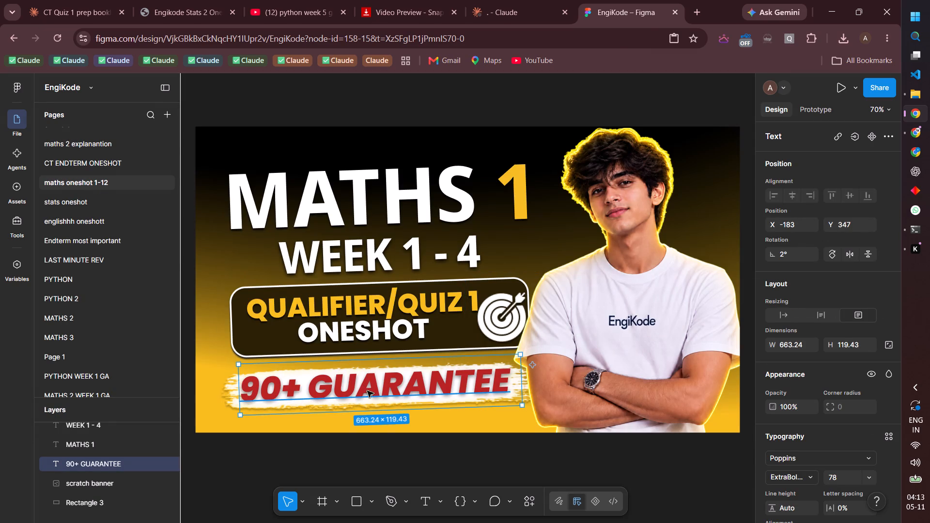
left_click(224, 410)
key("ctrl+c")
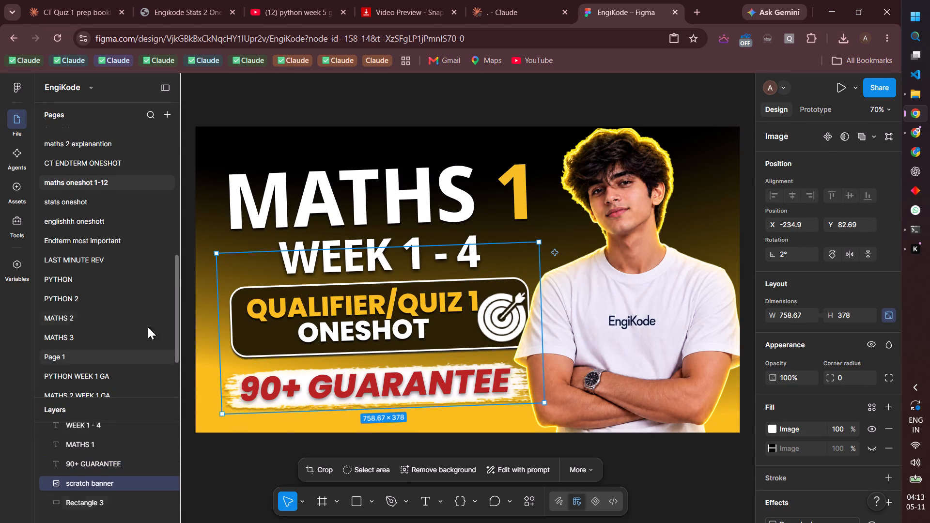
Delete the EXPLAINED LIKE NEVER BEFORE text from the thumbnail on the MATHS 2 page.
left_click(90, 319)
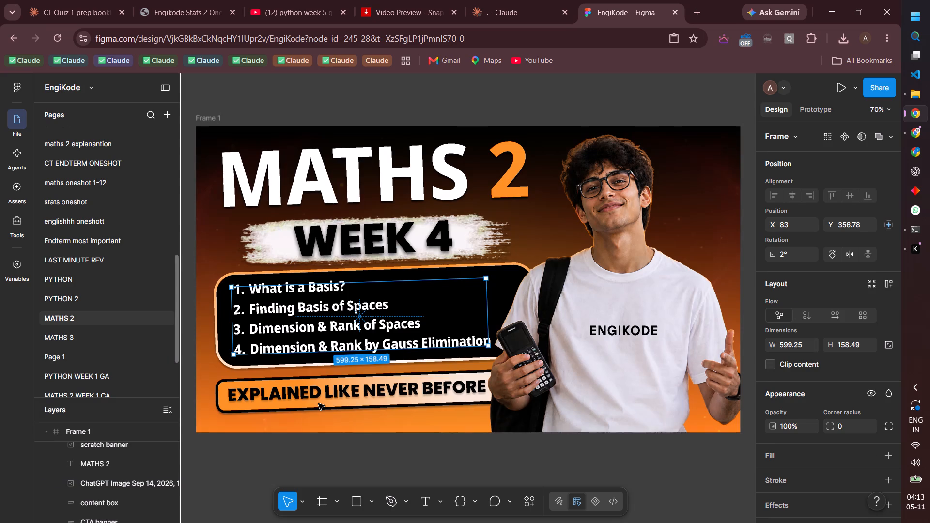
left_click(341, 404)
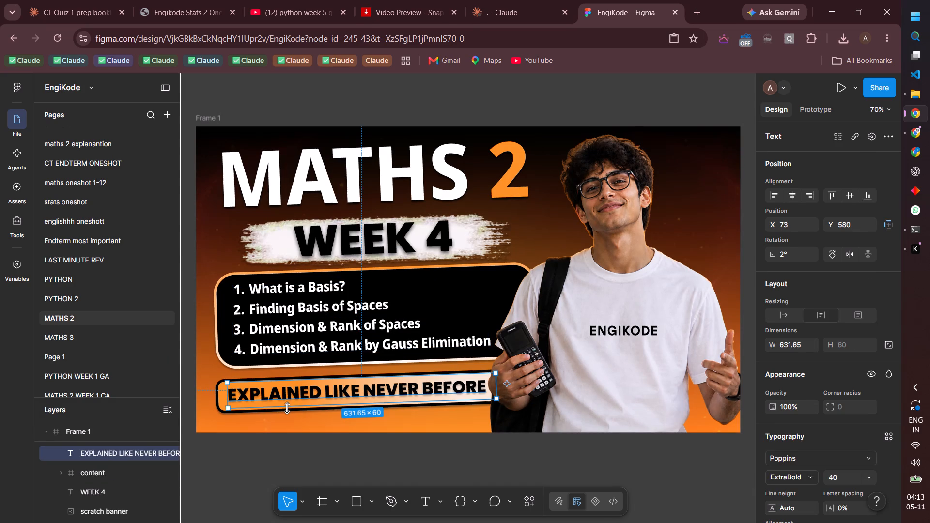
key("BackSpace")
Replace the CTA banner with the copied scratch banner and place it below the content box, at about X 27, Y 299.
left_click(261, 402)
right_click(261, 402)
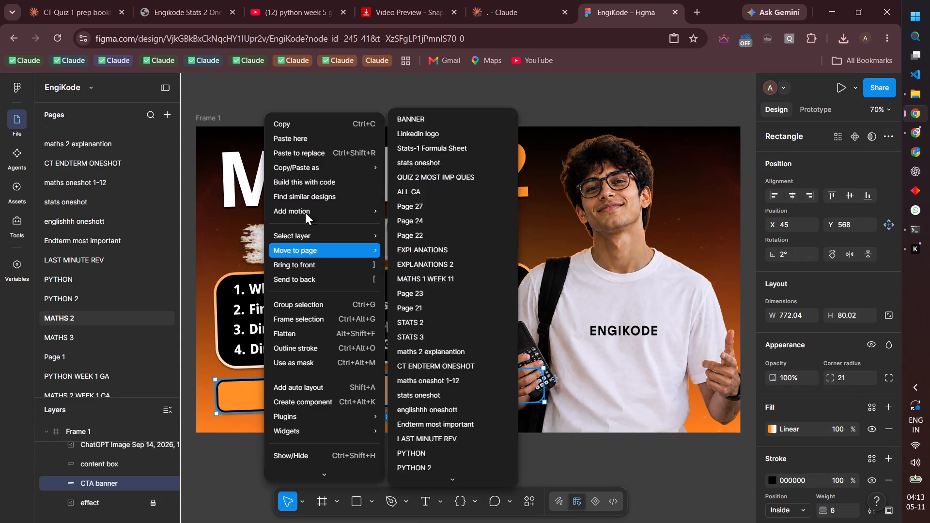
left_click(324, 155)
left_click_drag(364, 423, 356, 371)
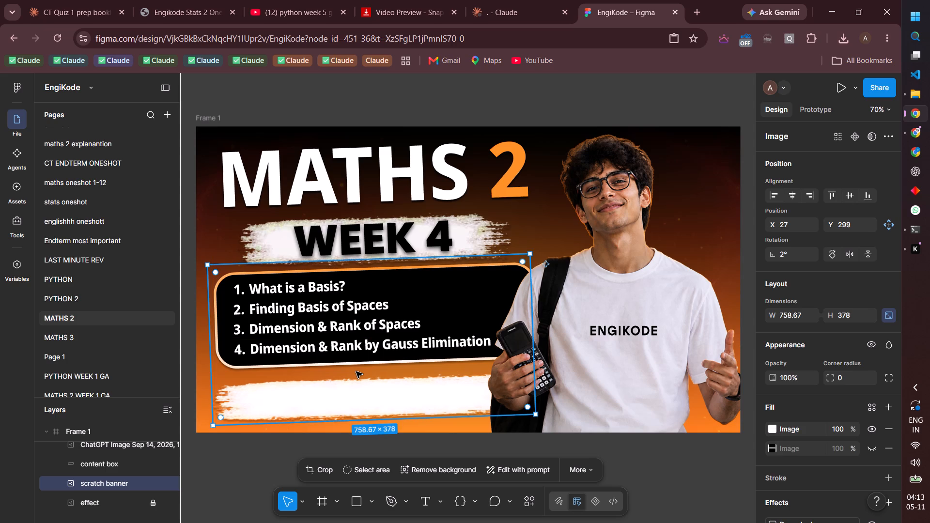
left_click(355, 409)
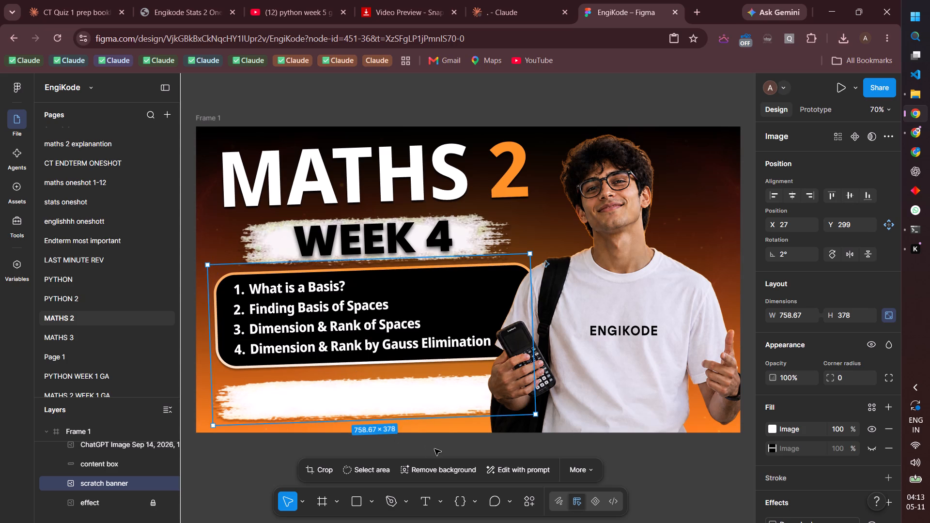
left_click(375, 401)
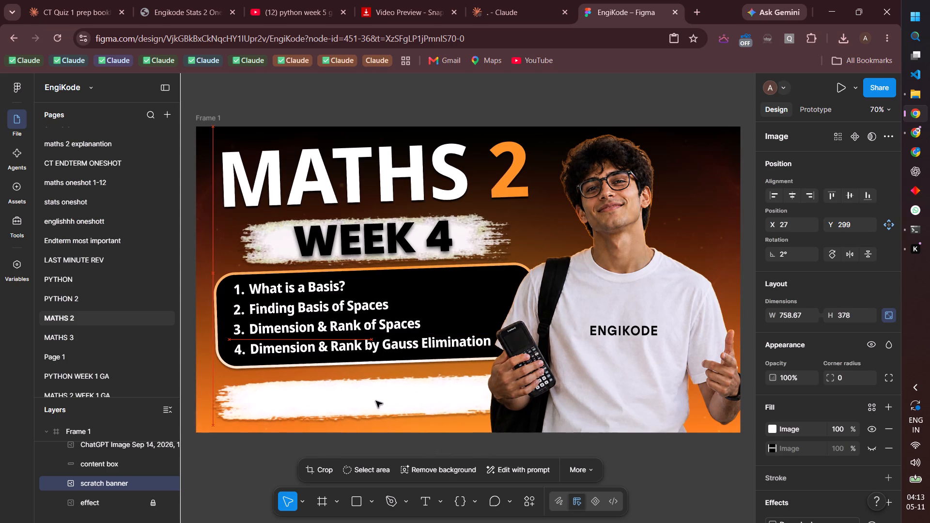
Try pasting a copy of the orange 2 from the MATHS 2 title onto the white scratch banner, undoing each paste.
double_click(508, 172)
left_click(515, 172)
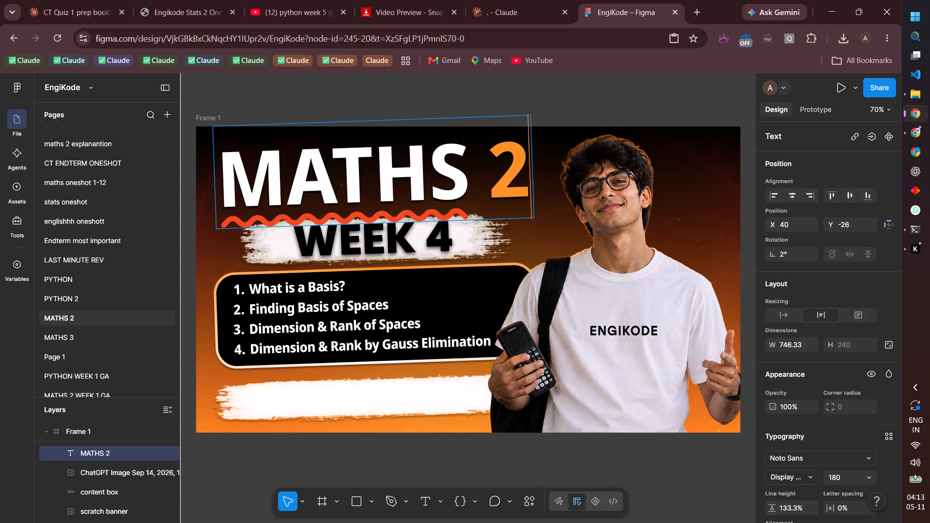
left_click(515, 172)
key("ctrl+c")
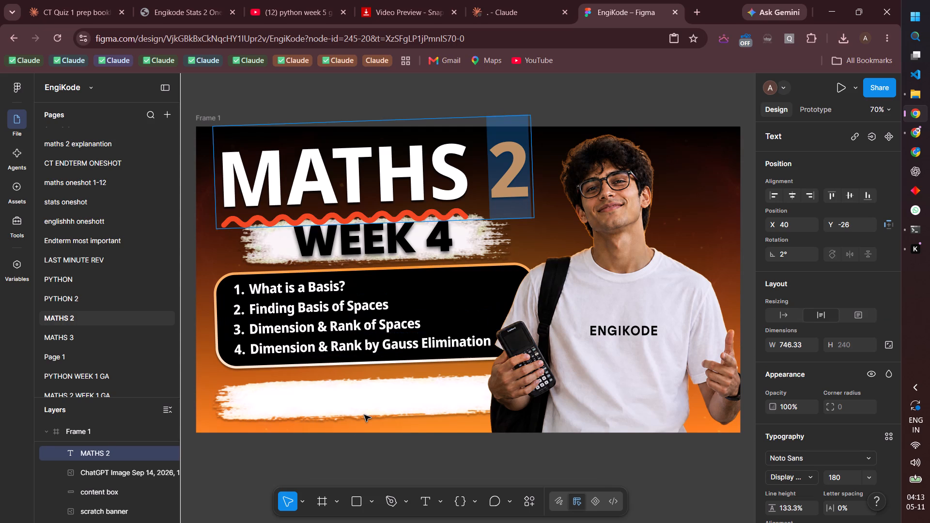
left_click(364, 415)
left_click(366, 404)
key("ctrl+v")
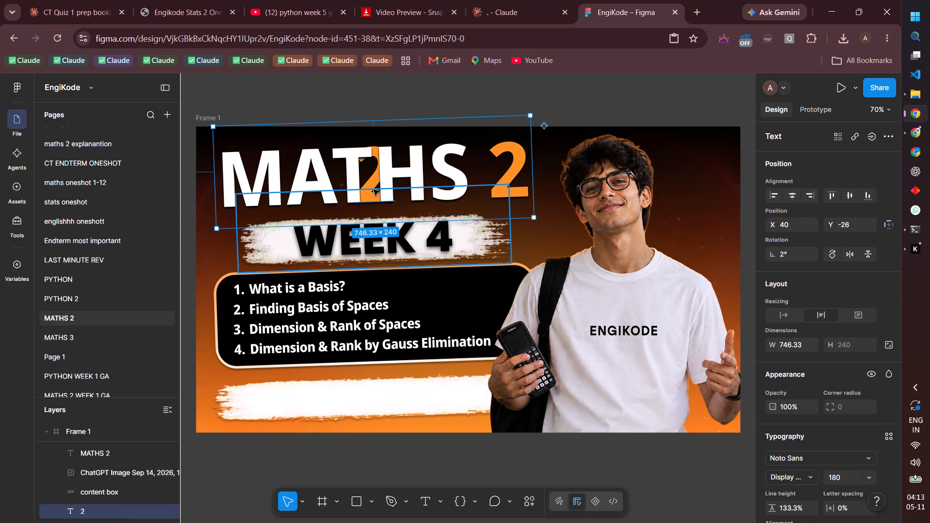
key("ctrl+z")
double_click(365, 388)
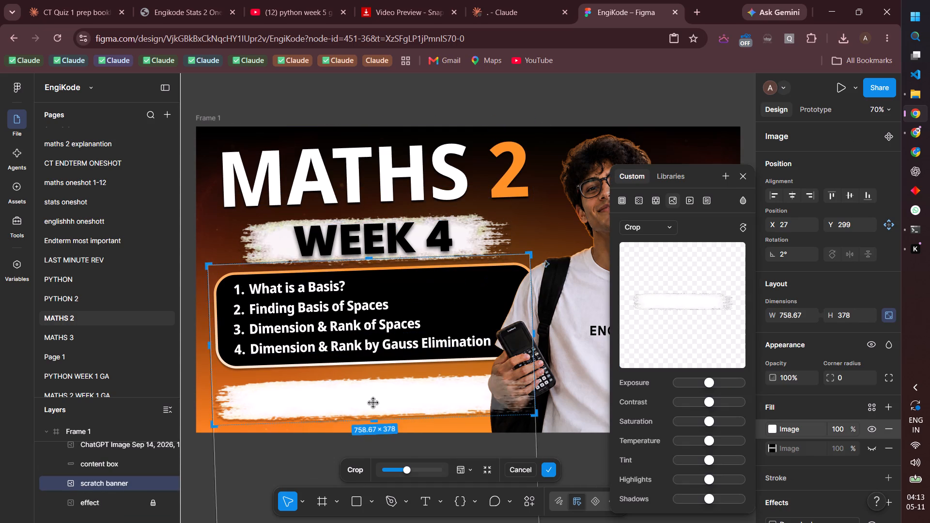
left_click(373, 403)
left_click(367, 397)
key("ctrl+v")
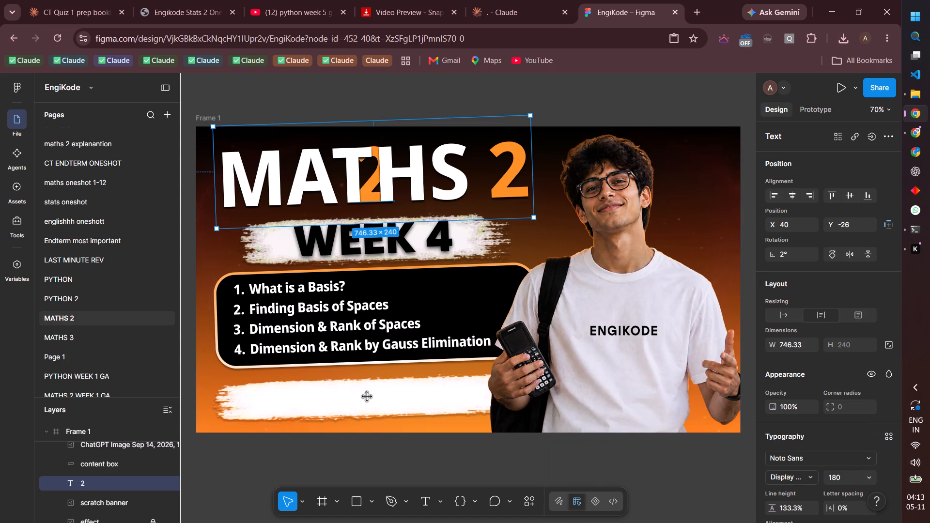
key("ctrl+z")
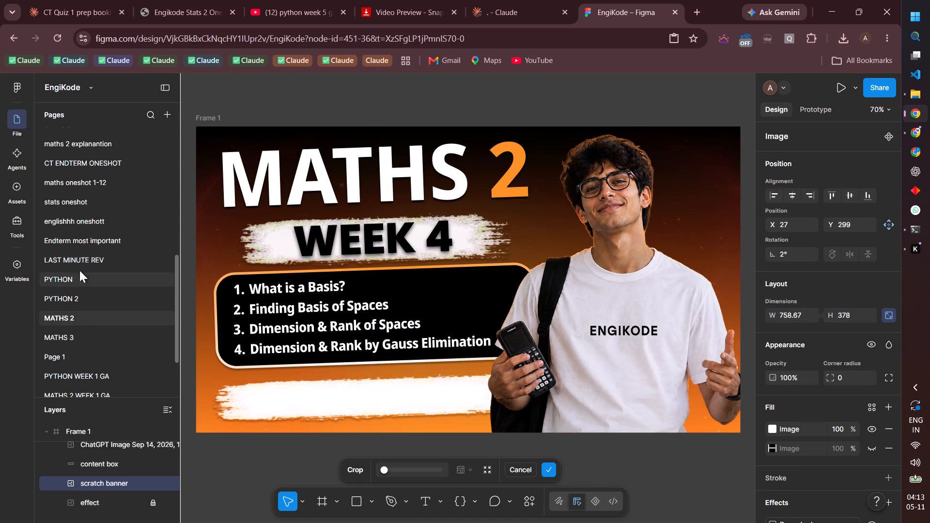
Copy the 90+ GUARANTEE text from the maths oneshot 1-12 page.
left_click(109, 181)
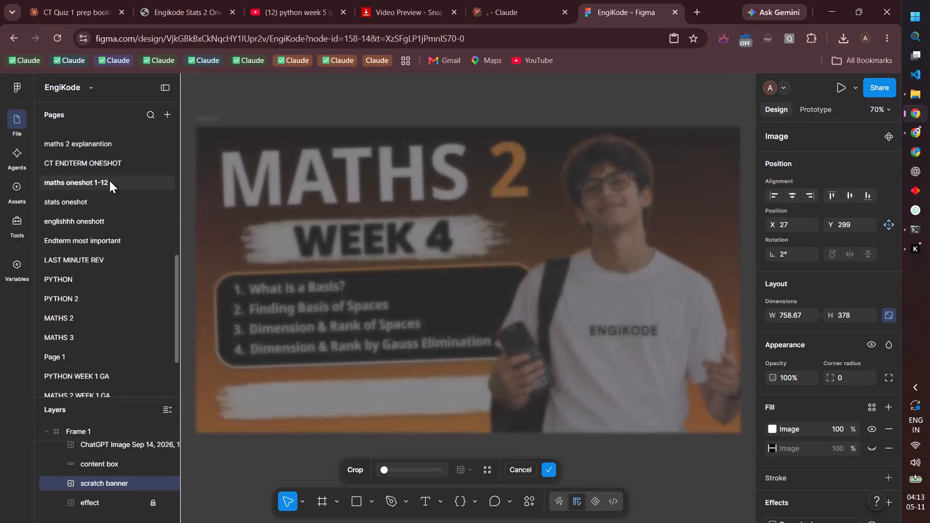
left_click(367, 387)
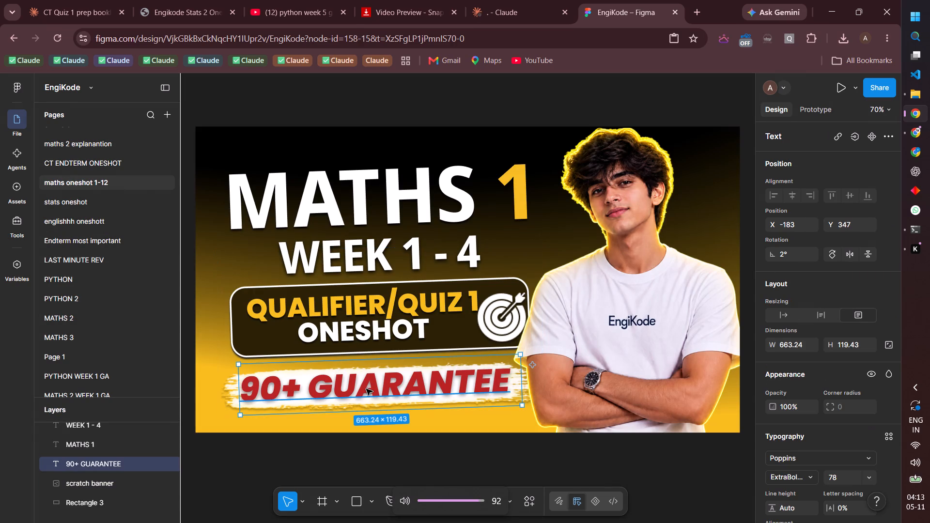
key("ctrl+c")
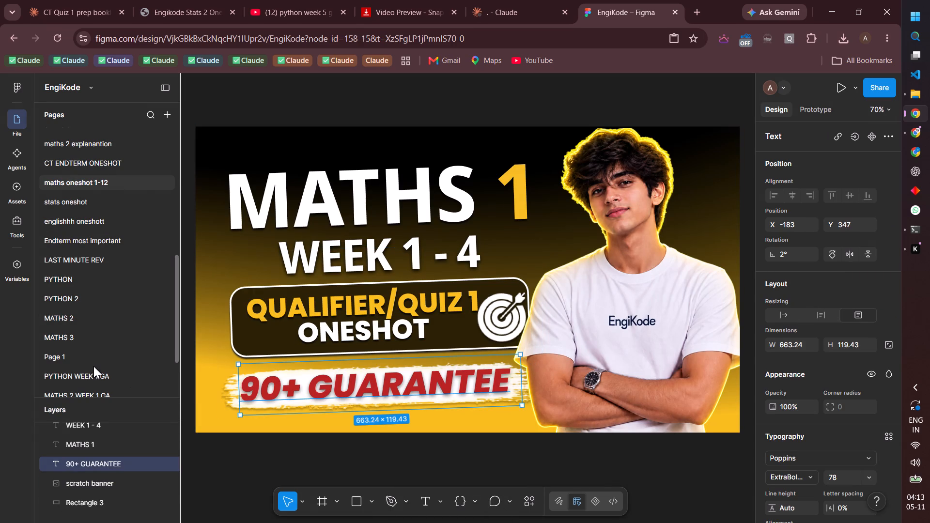
On the MATHS 3 page, delete the EXPLAINED LIKE NEVER BEFORE text and the CTA banner behind it.
left_click(114, 338)
double_click(349, 394)
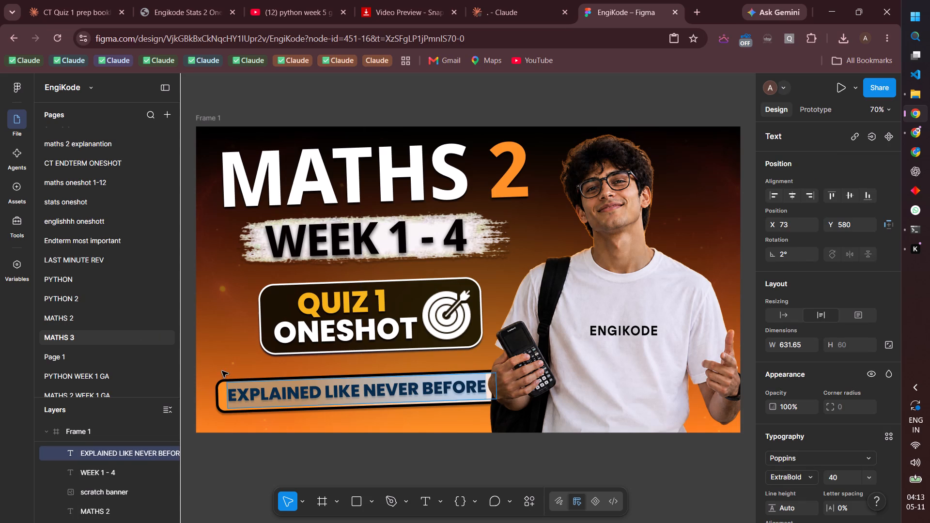
left_click(102, 291)
left_click(87, 317)
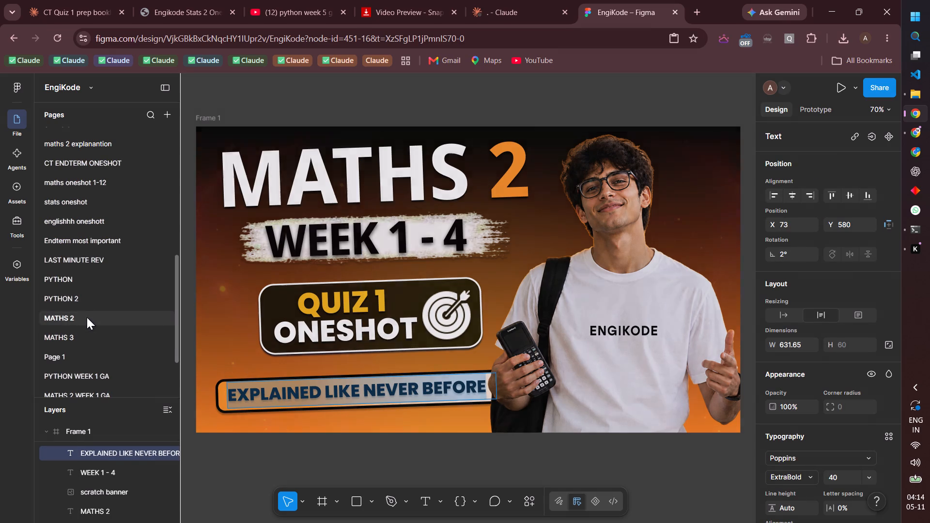
left_click(87, 335)
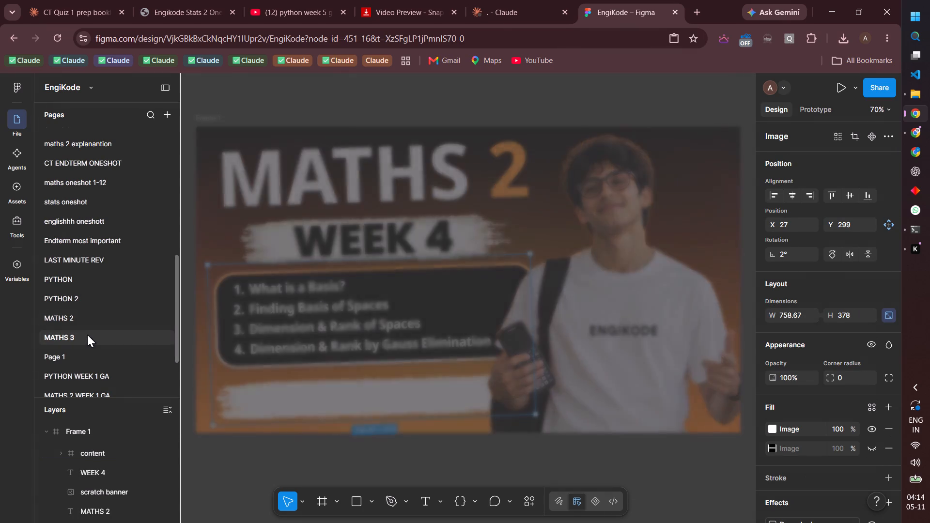
left_click(417, 393)
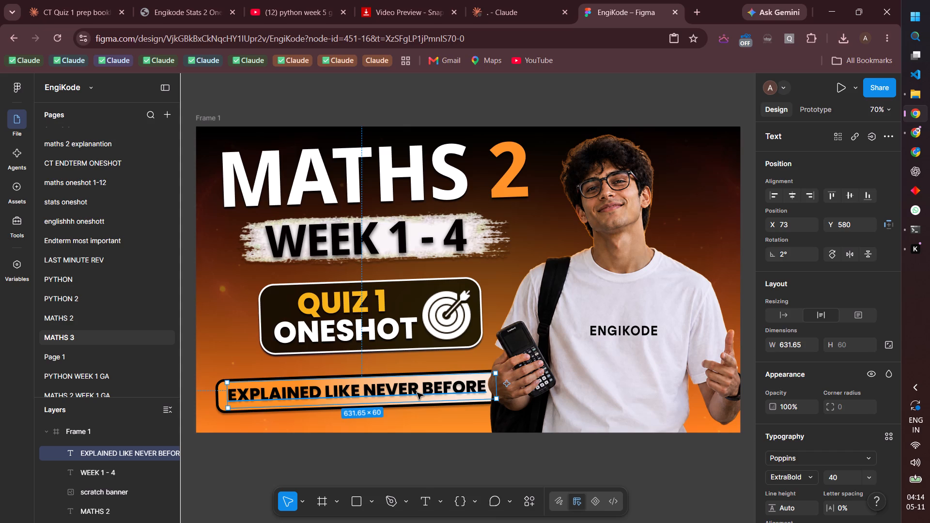
key("BackSpace")
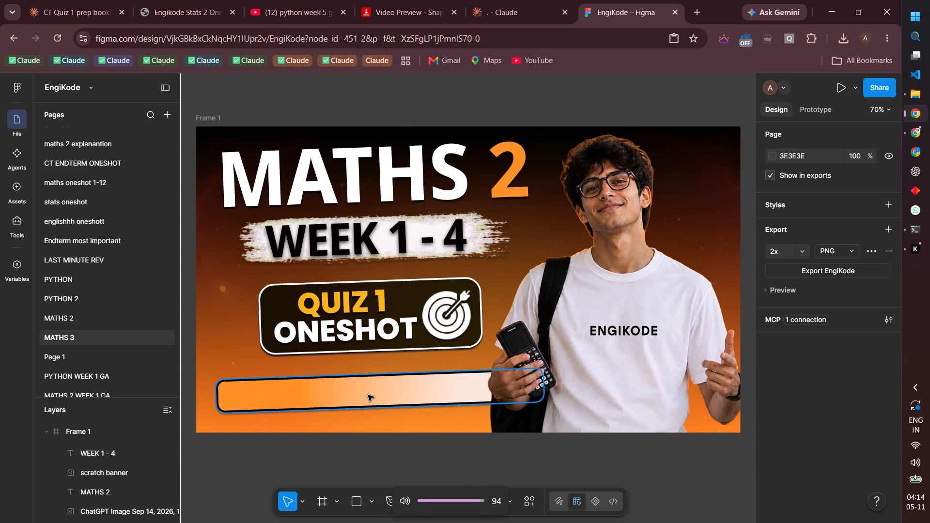
left_click(368, 395)
key("BackSpace")
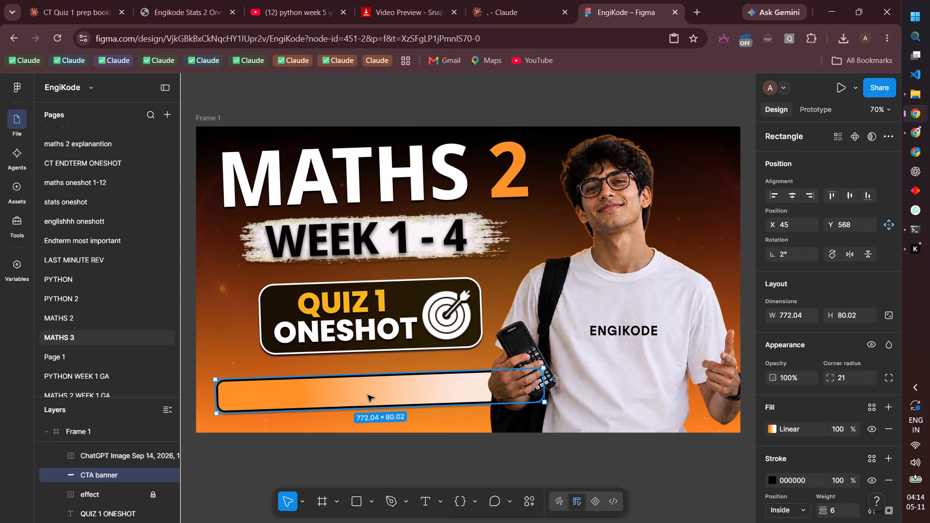
Copy the white scratch banner from the MATHS 2 page and place it below MATHS 3's QUIZ 1 ONESHOT box, at about X 40, Y 289.
left_click(98, 313)
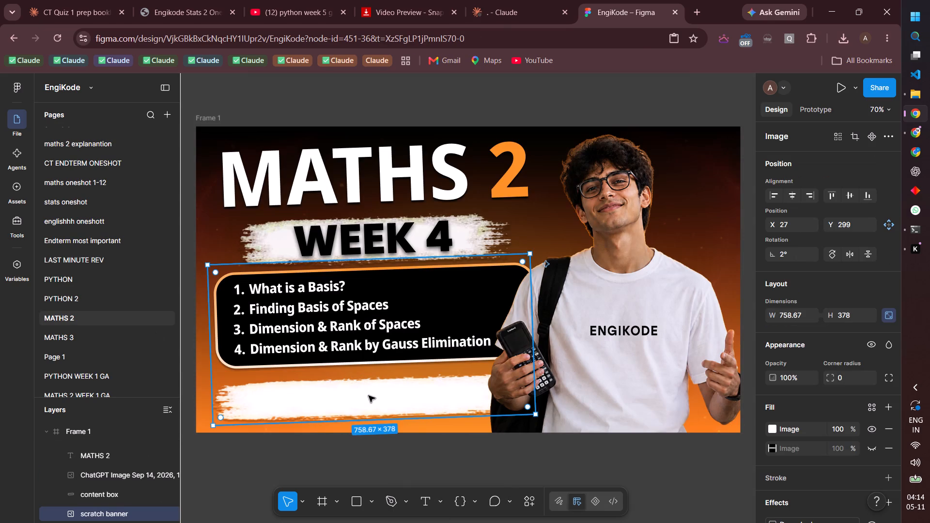
key("ctrl+c")
left_click(87, 339)
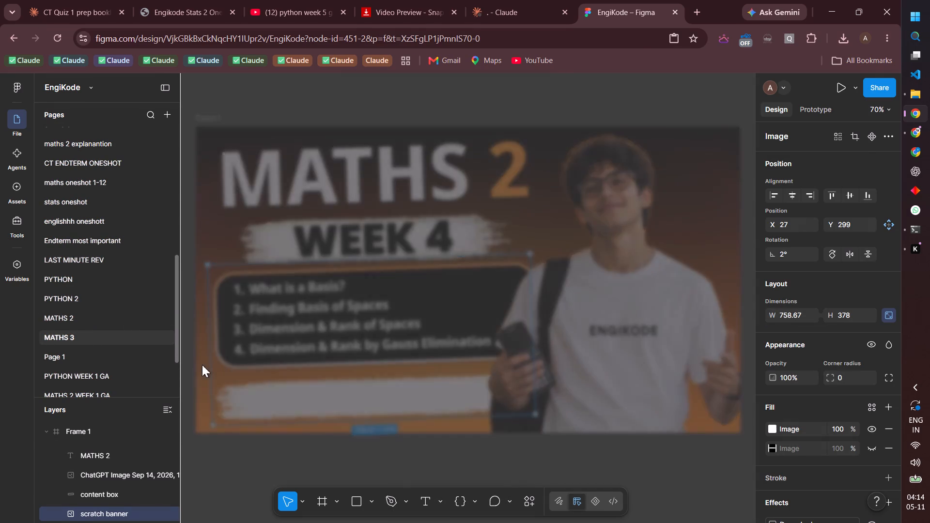
left_click(277, 373)
key("ctrl+v")
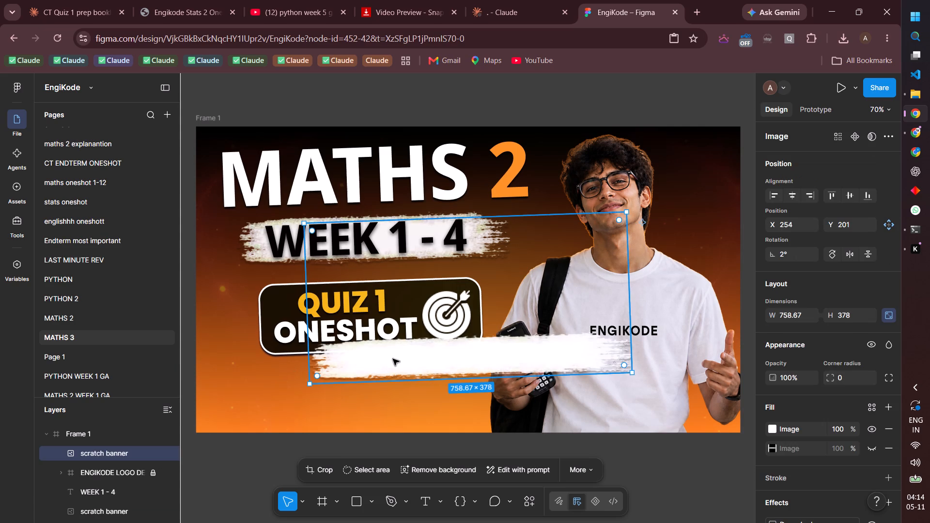
left_click_drag(407, 353, 317, 393)
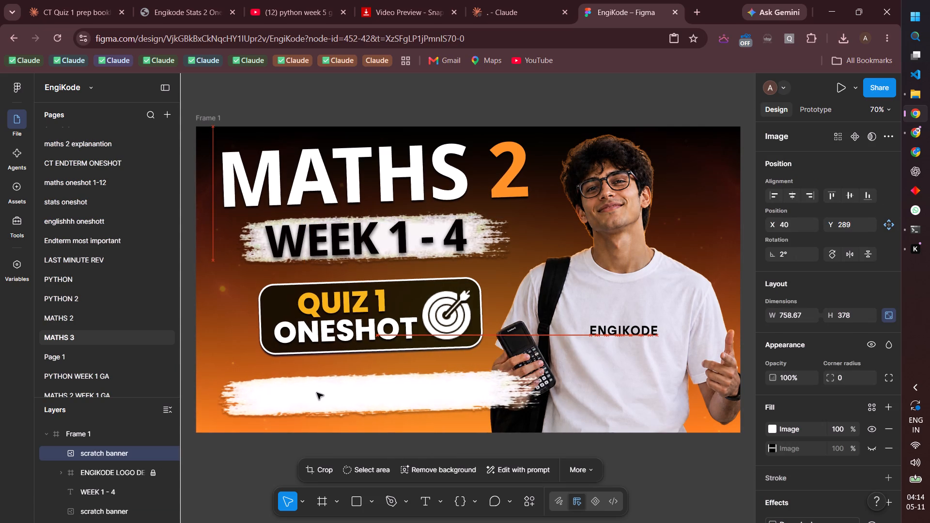
left_click_drag(317, 393, 316, 393)
Send the pasted scratch banner to the back and move it up to about Y 278.
right_click(391, 398)
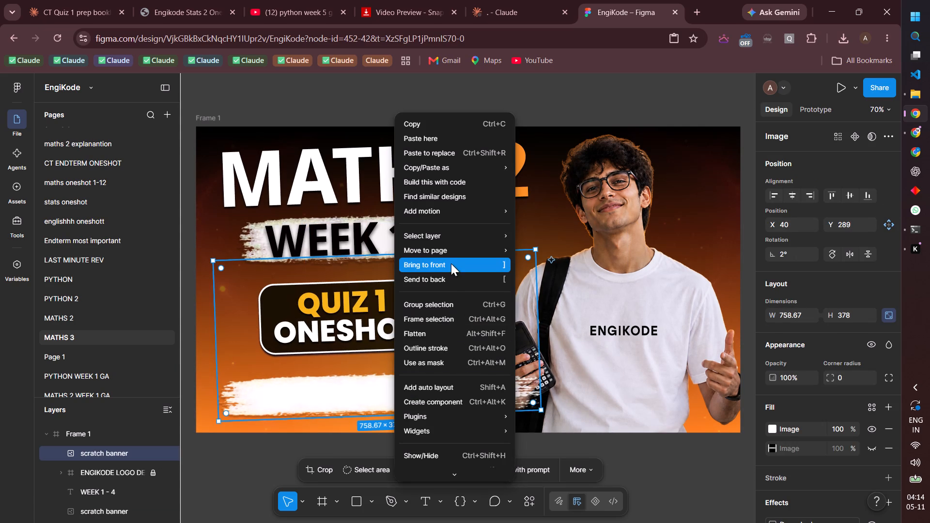
left_click(451, 273)
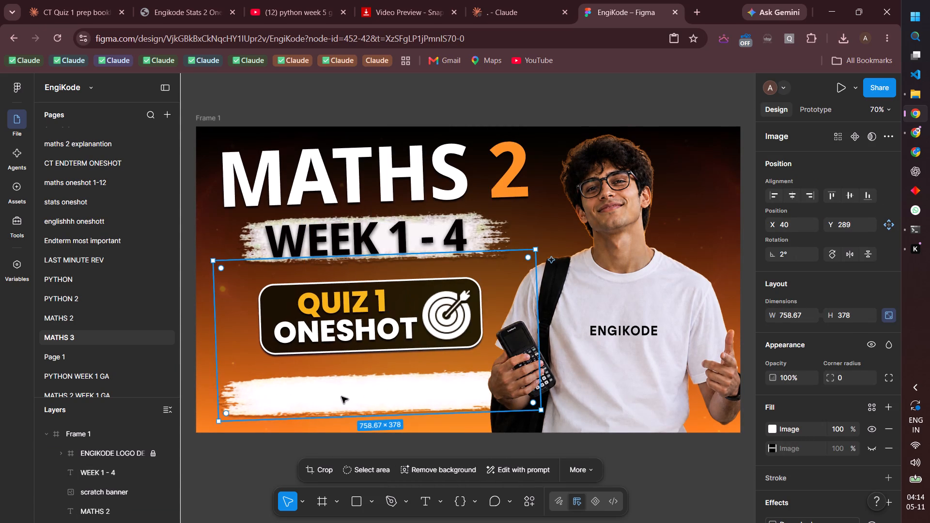
left_click_drag(343, 396, 343, 390)
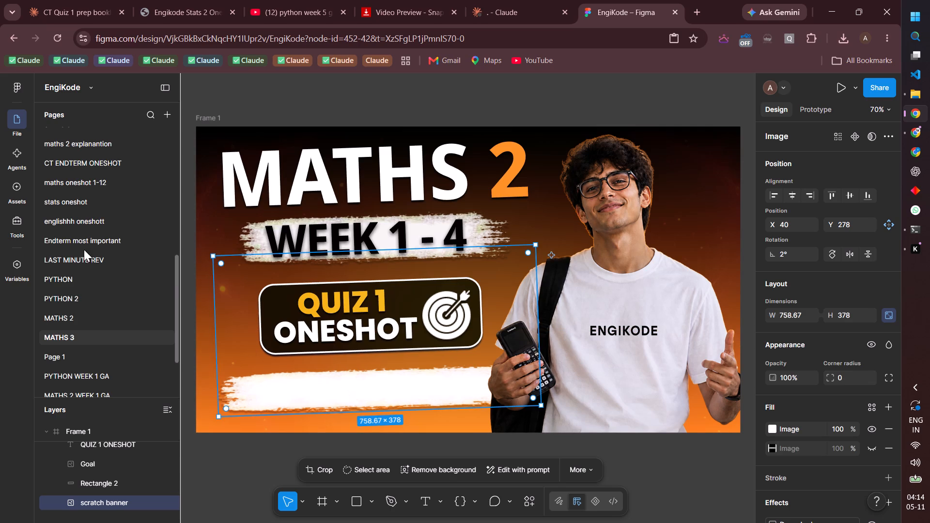
Copy the 90+ GUARANTEE text from the maths oneshot 1-12 page onto MATHS 3's lower scratch banner, at about X 51, Y 547.
left_click(90, 185)
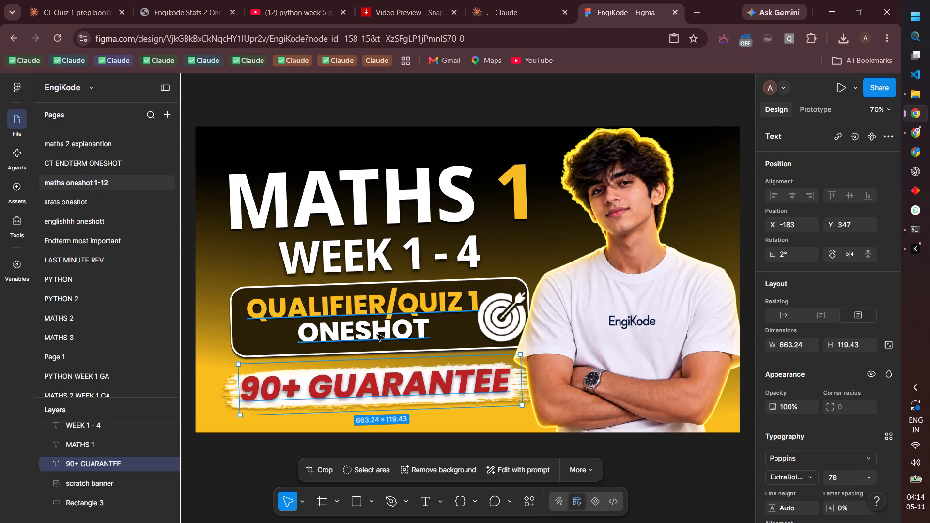
left_click(374, 383)
key("ctrl+c")
left_click(61, 338)
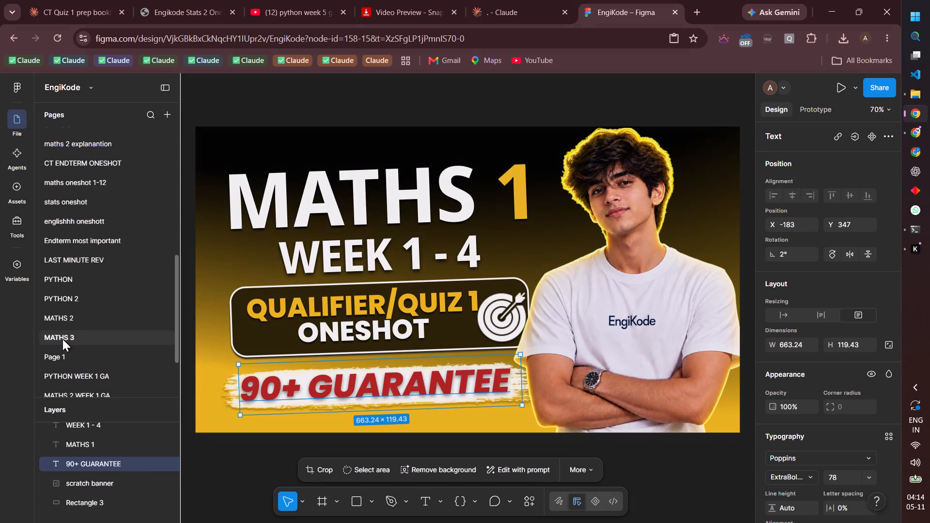
left_click(330, 399)
left_click(314, 397)
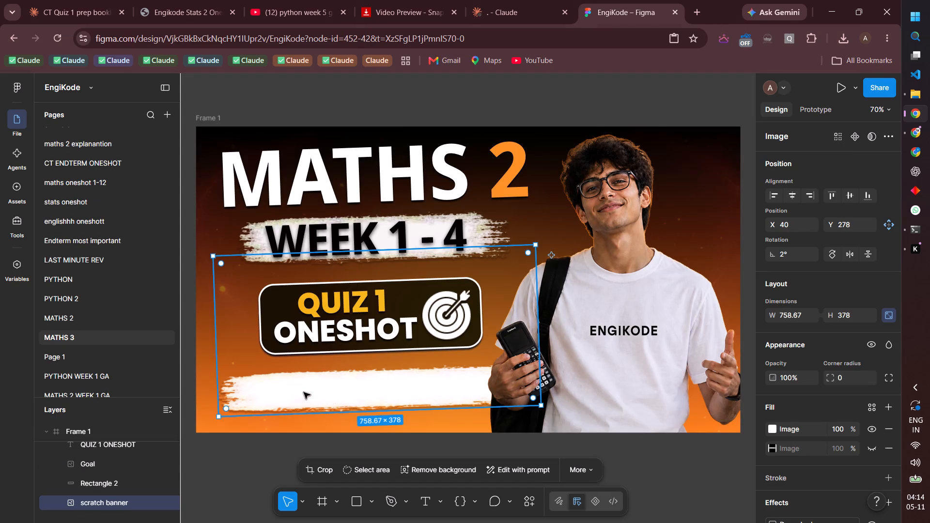
key("ctrl+v")
left_click_drag(497, 276, 504, 304)
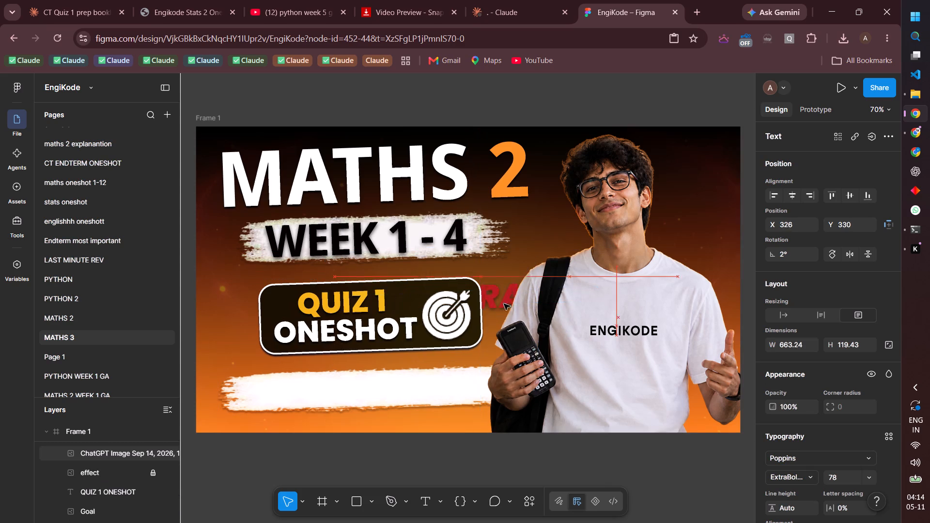
left_click_drag(504, 304, 406, 383)
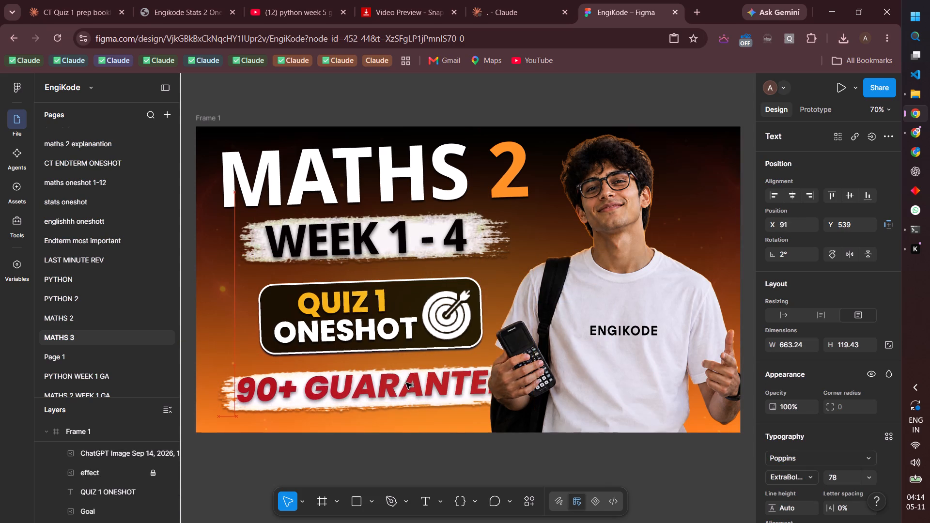
left_click_drag(406, 383, 405, 385)
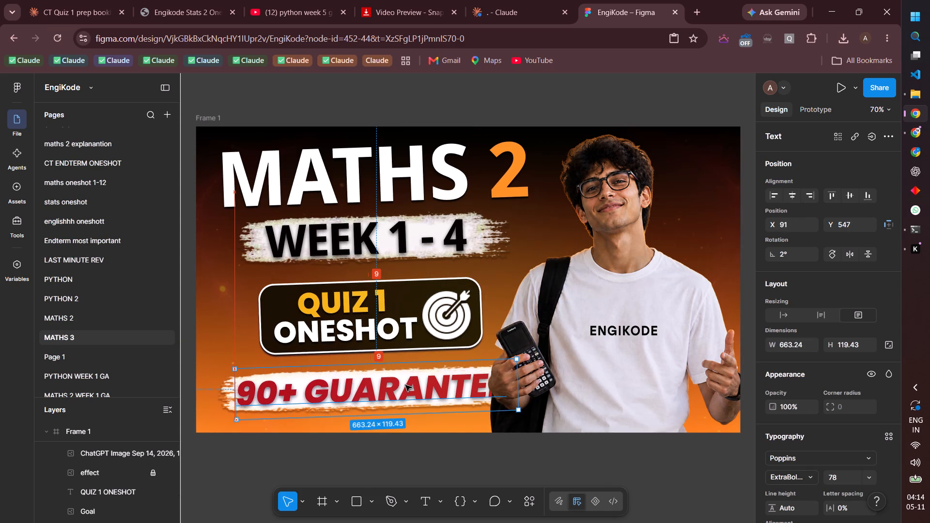
left_click_drag(405, 385, 387, 385)
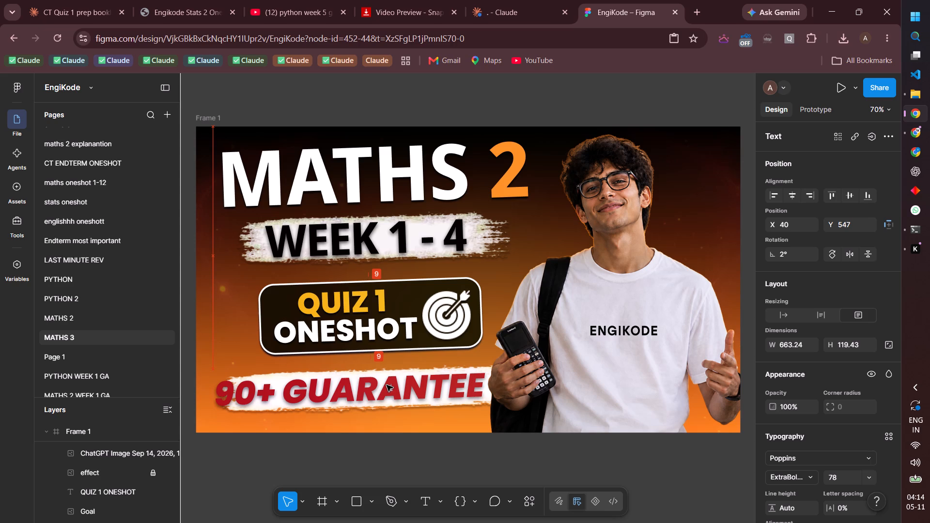
left_click_drag(387, 385, 388, 385)
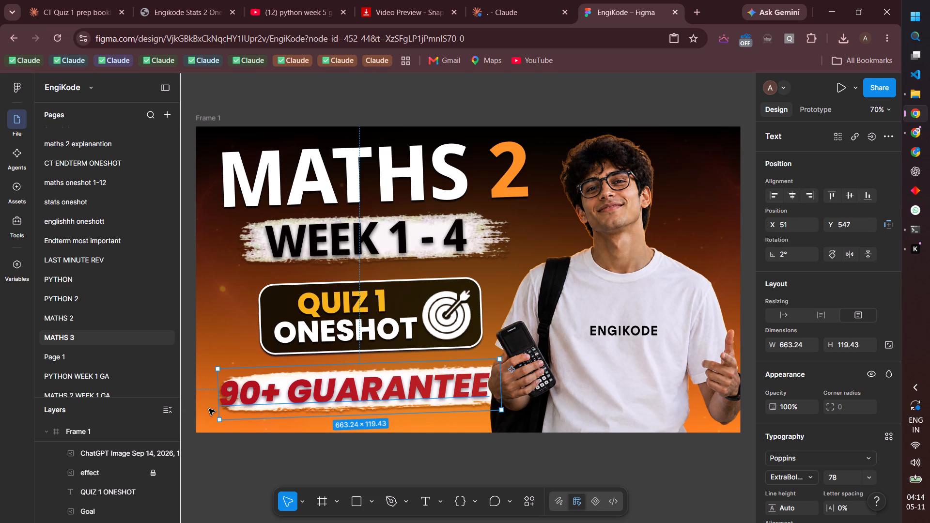
Shift the scratch banner behind 90+ GUARANTEE to the frame's left edge, at X 0, Y 278.
left_click(251, 332)
left_click_drag(247, 348, 232, 348)
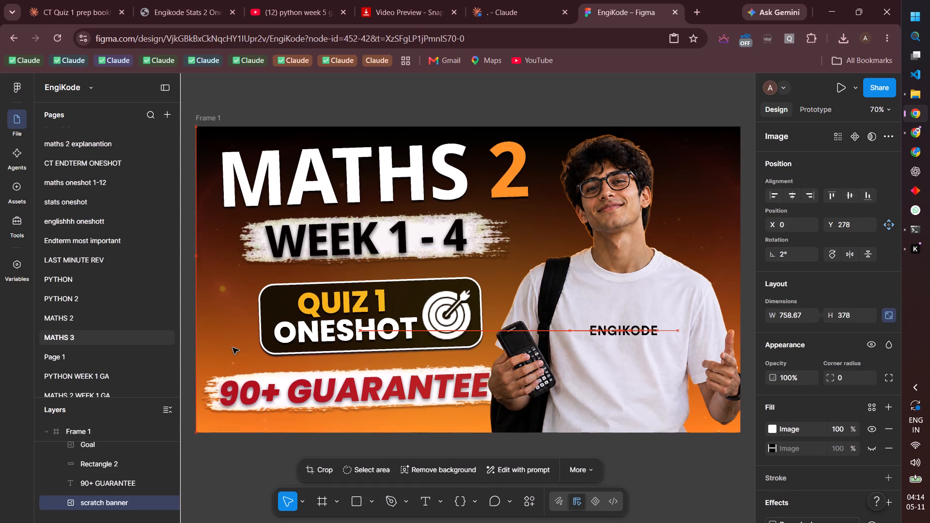
left_click_drag(232, 348, 232, 347)
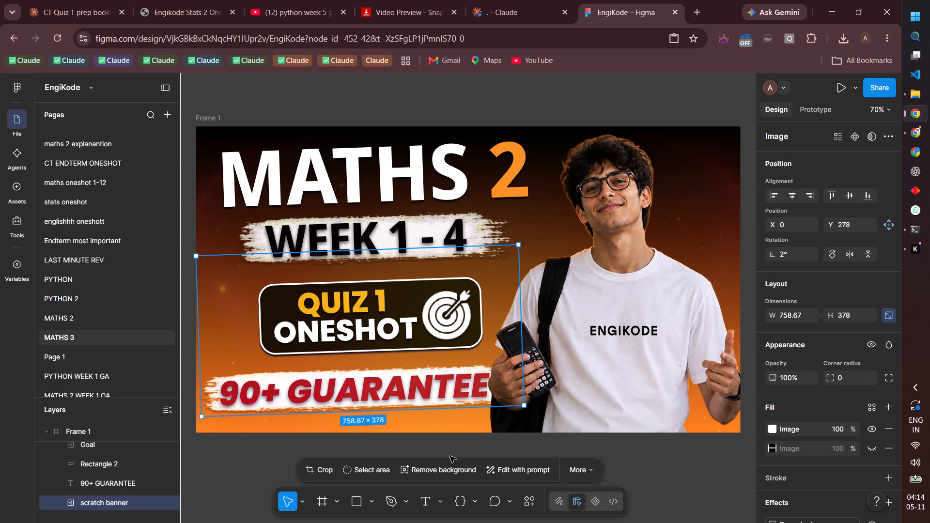
Move the student image right, away from the 90+ GUARANTEE text, to about X 698, Y 8.
left_click(598, 376)
left_click_drag(606, 364, 616, 363)
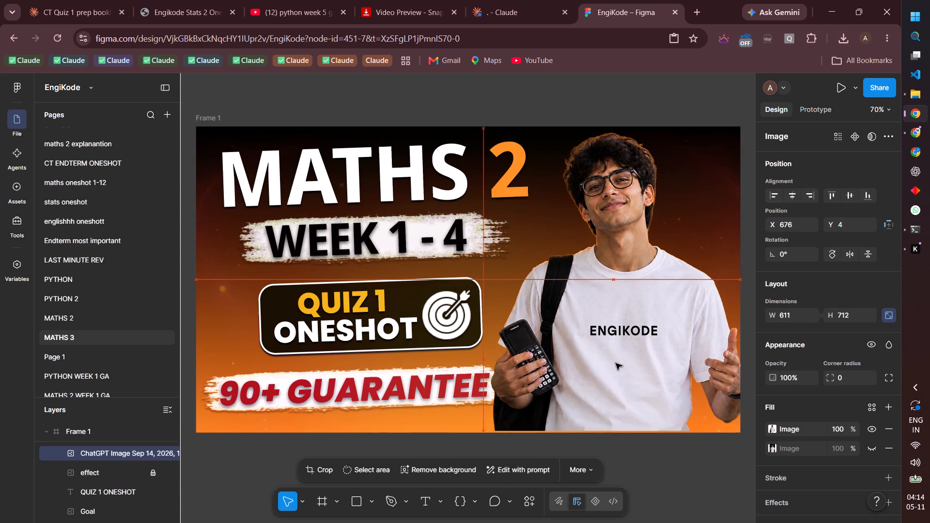
left_click_drag(616, 363, 619, 364)
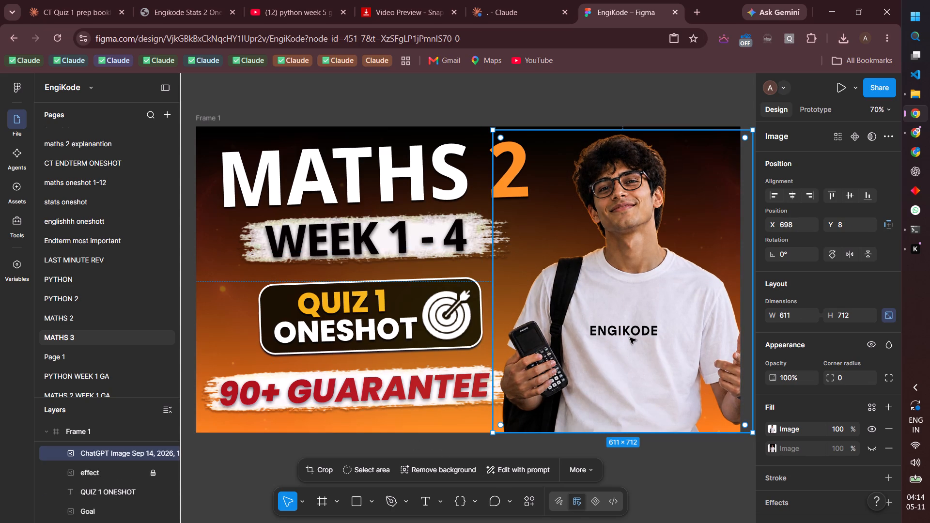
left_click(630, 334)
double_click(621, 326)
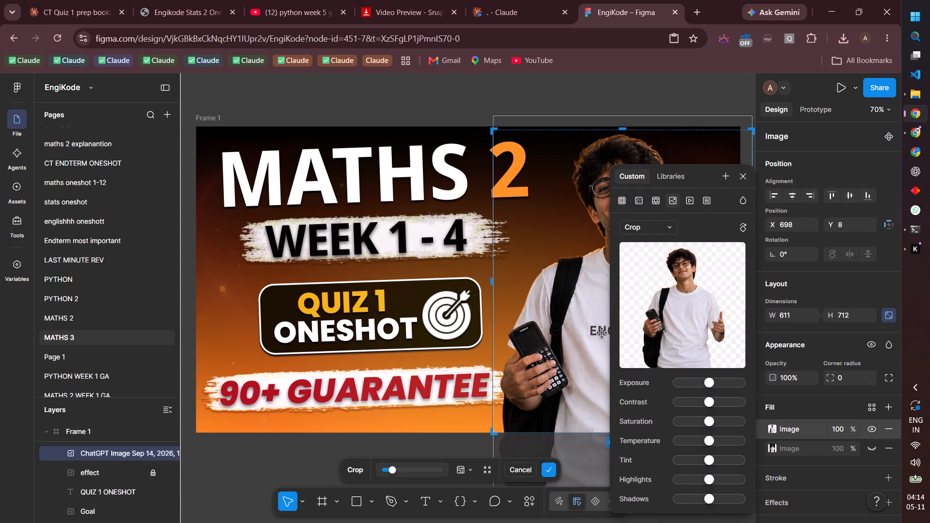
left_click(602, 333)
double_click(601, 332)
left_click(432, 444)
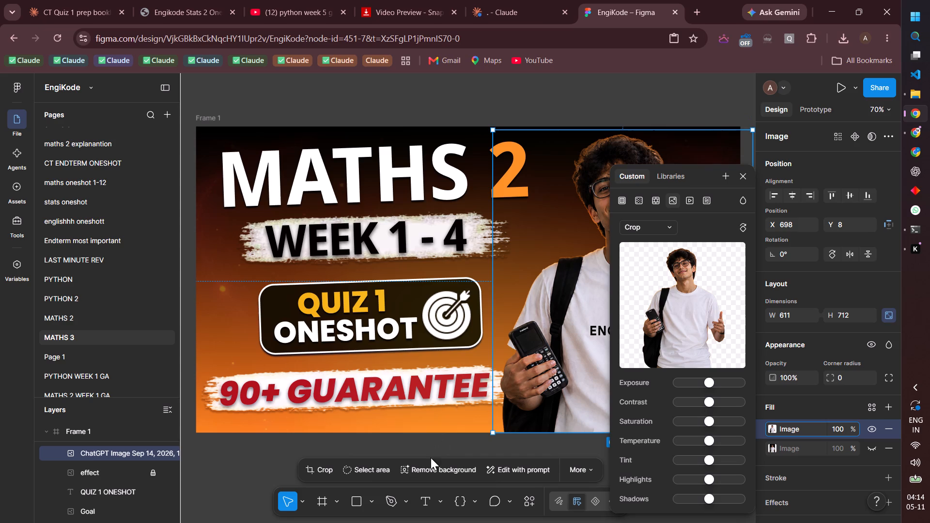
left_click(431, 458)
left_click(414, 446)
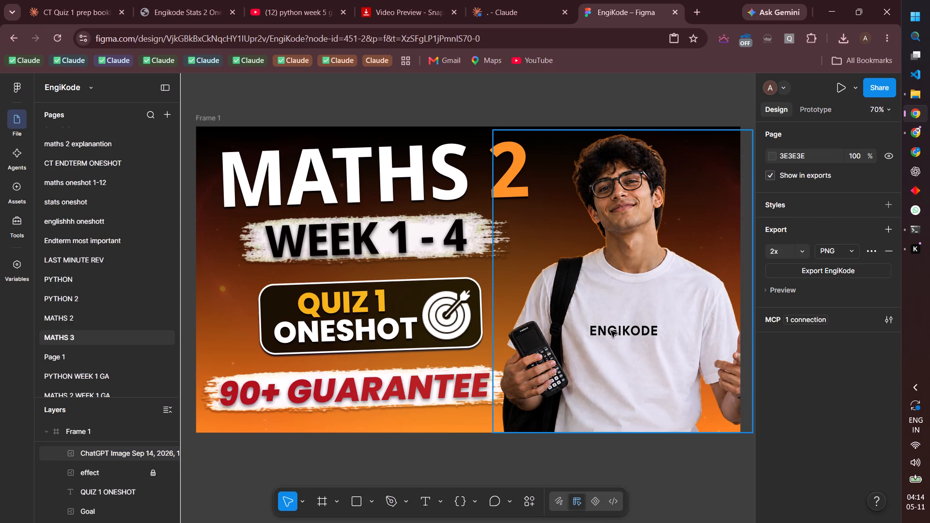
Unlock the ENGIKODE logo layer and move the logo to the centre of the student's shirt, at about X 910, Y 344.
left_click(611, 331)
scroll(72, 466, "up", 4)
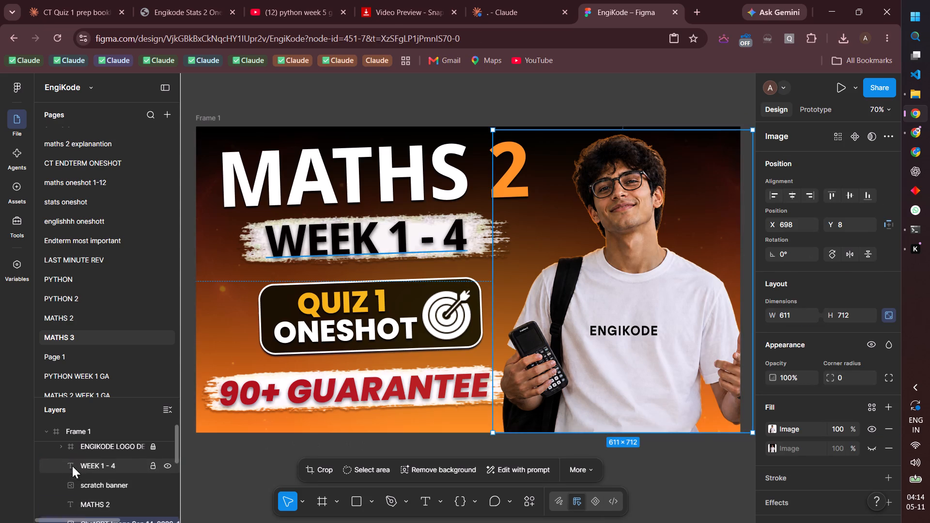
scroll(86, 471, "down", 1)
scroll(88, 471, "up", 3)
left_click(109, 451)
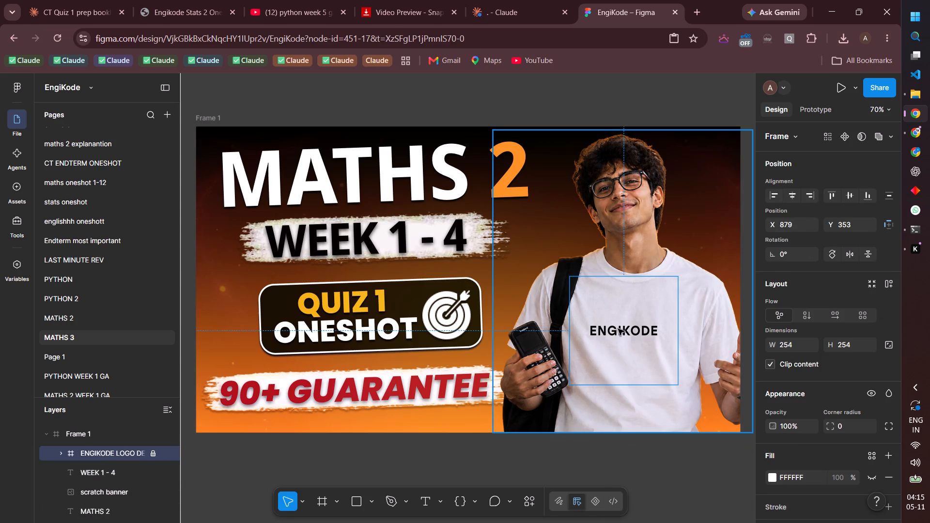
left_click_drag(618, 329, 637, 328)
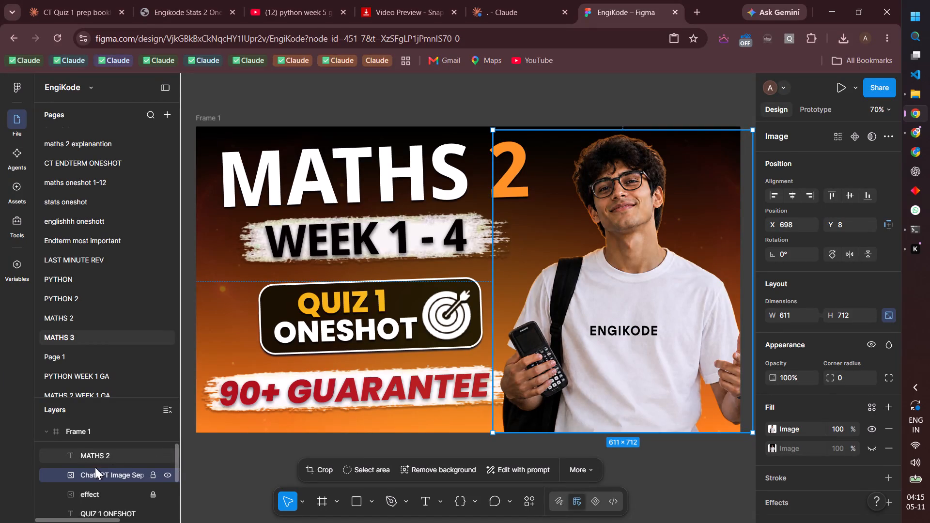
scroll(95, 467, "up", 5)
left_click(105, 455)
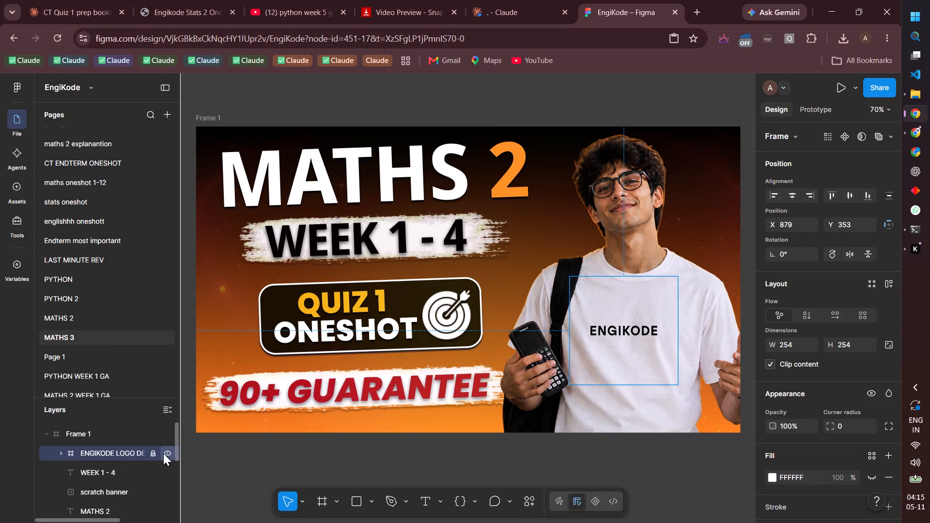
left_click(154, 454)
left_click_drag(634, 334, 639, 334)
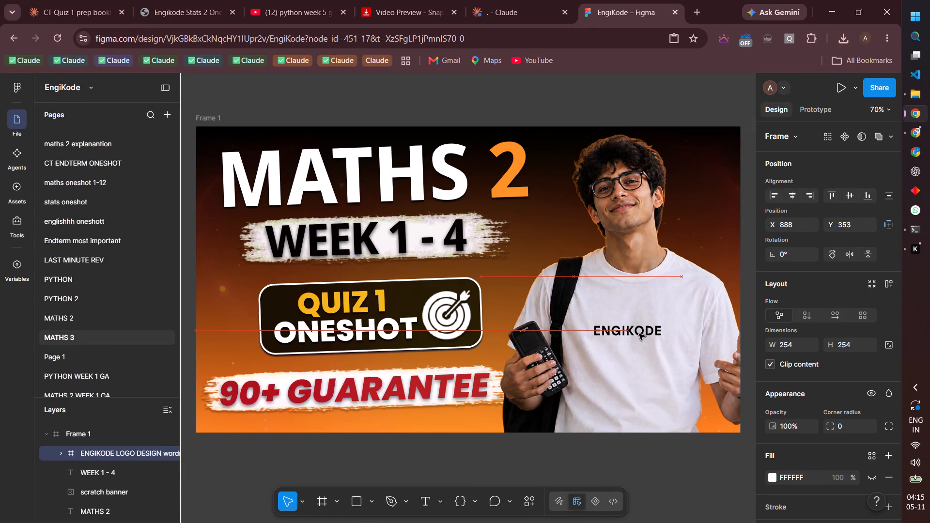
left_click_drag(639, 334, 646, 334)
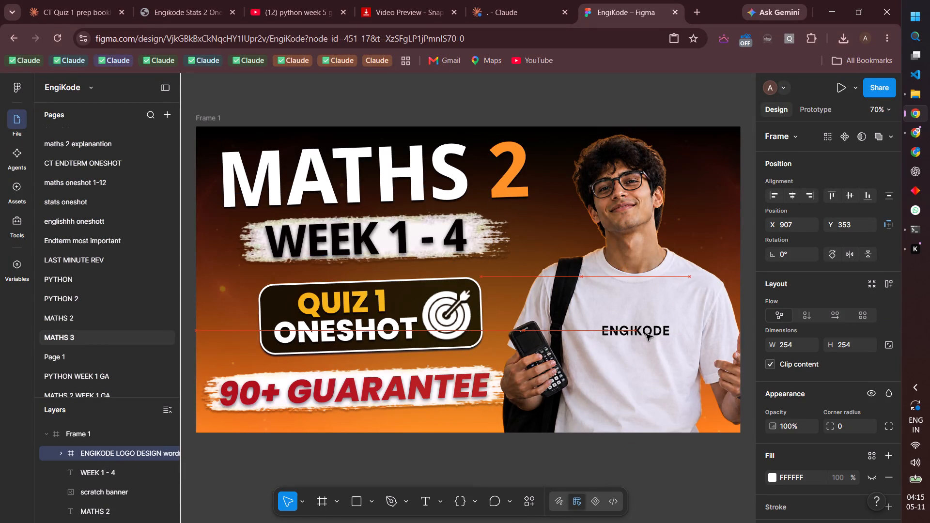
left_click_drag(646, 334, 647, 331)
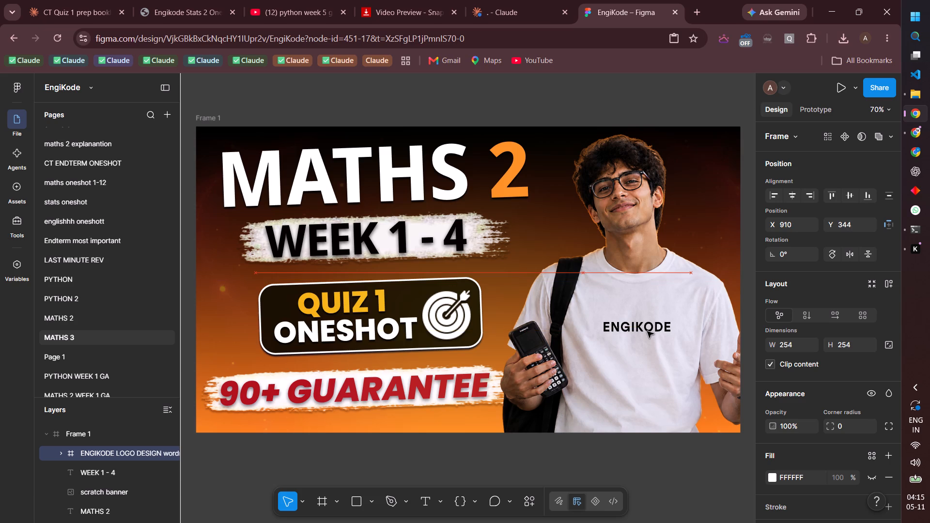
Nudge the ENGIKODE logo slightly lower on the student's shirt, to about X 909, Y 353.
left_click_drag(647, 331, 647, 333)
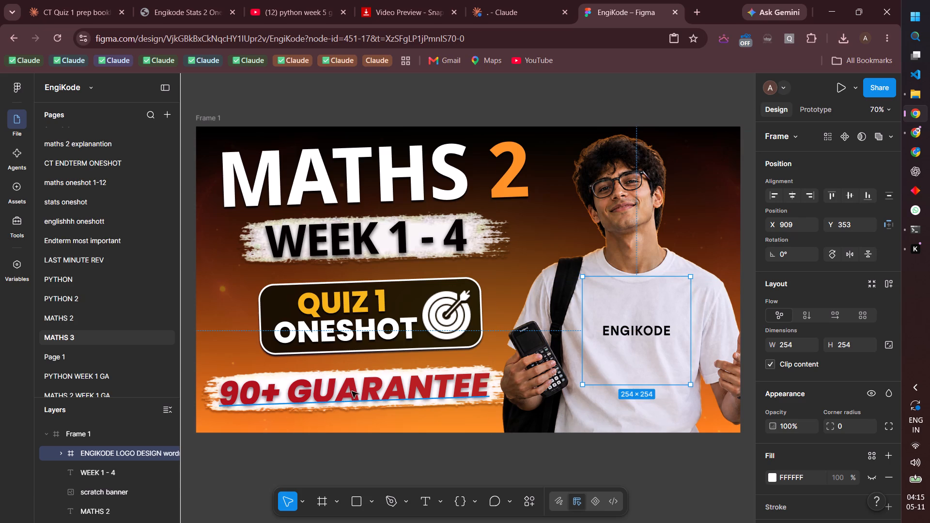
Shift the 90+ GUARANTEE text right to X 77, Y 547, and move its scratch banner right to match.
left_click(342, 391)
left_click_drag(314, 394, 325, 393)
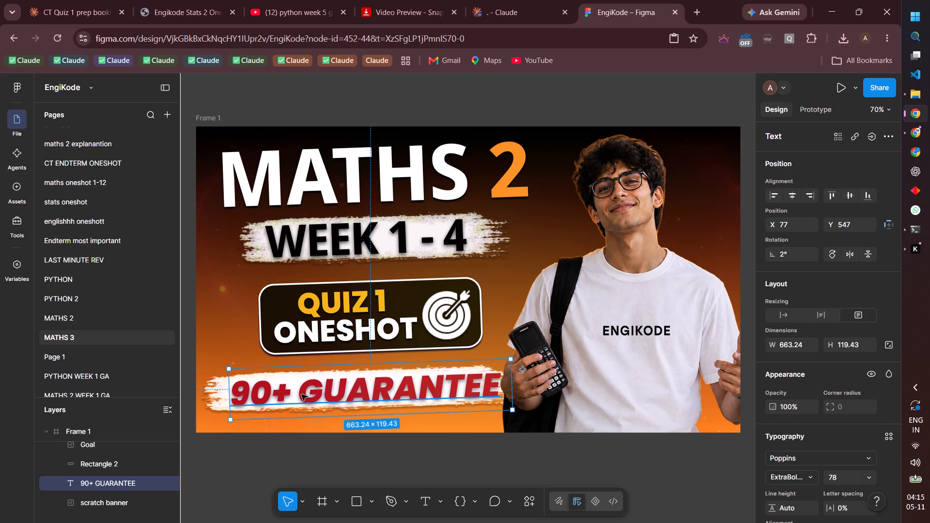
left_click(227, 360)
left_click(212, 365)
left_click_drag(226, 353, 226, 352)
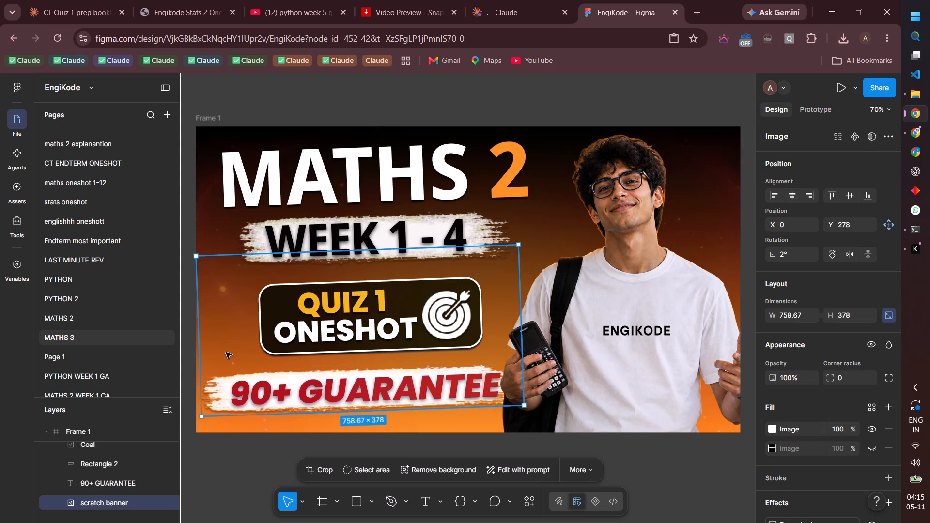
left_click_drag(226, 352, 239, 352)
left_click(208, 479)
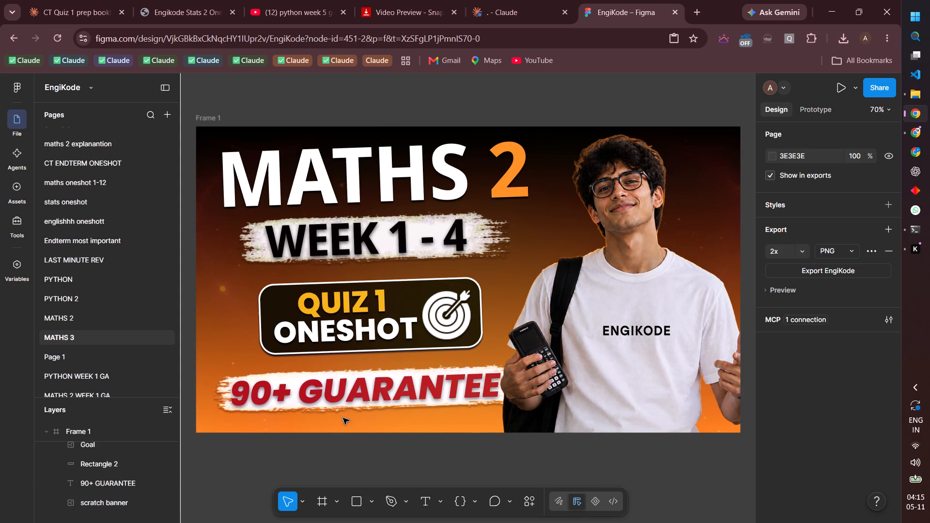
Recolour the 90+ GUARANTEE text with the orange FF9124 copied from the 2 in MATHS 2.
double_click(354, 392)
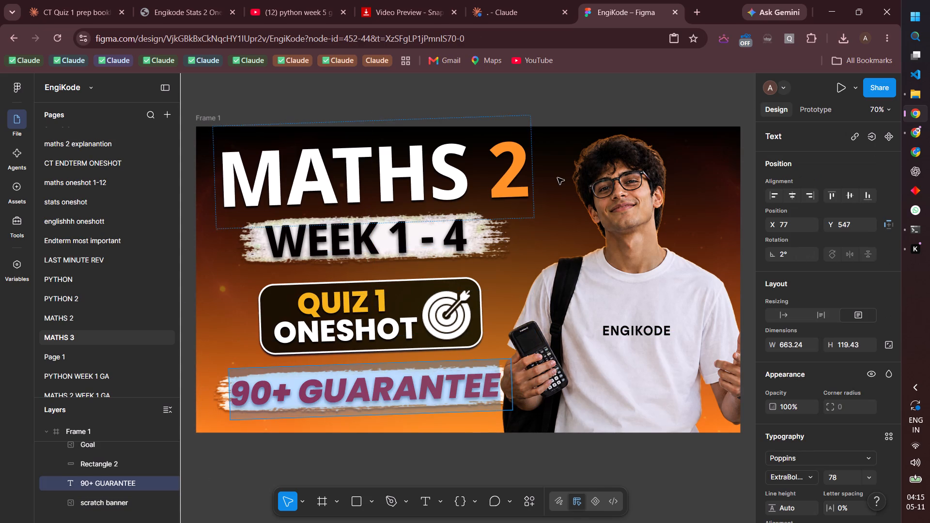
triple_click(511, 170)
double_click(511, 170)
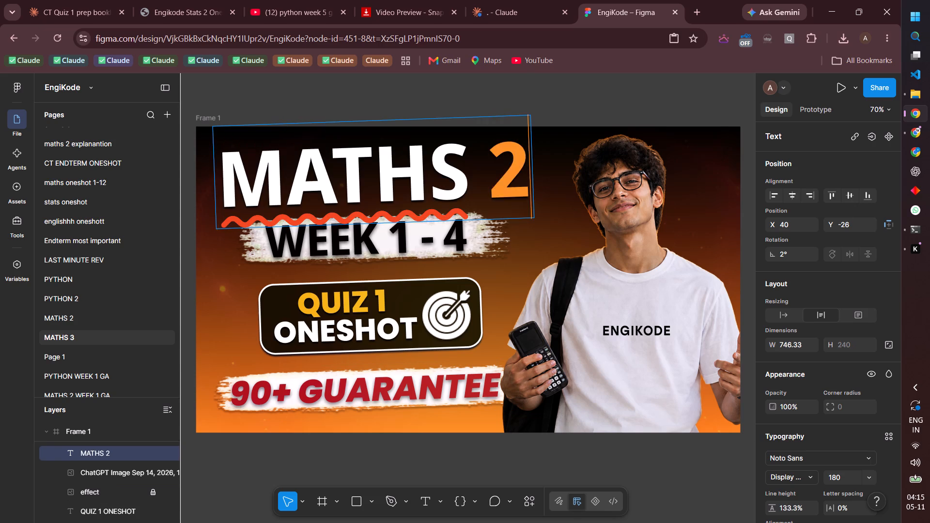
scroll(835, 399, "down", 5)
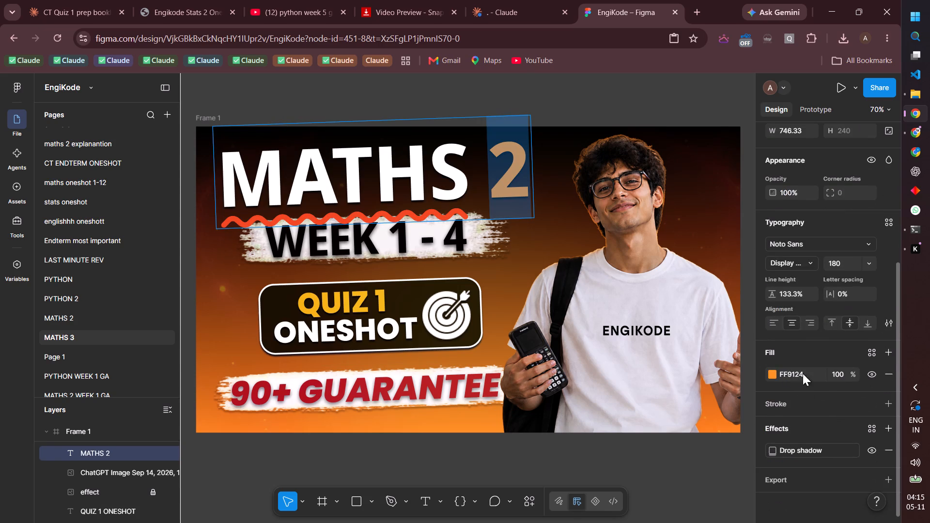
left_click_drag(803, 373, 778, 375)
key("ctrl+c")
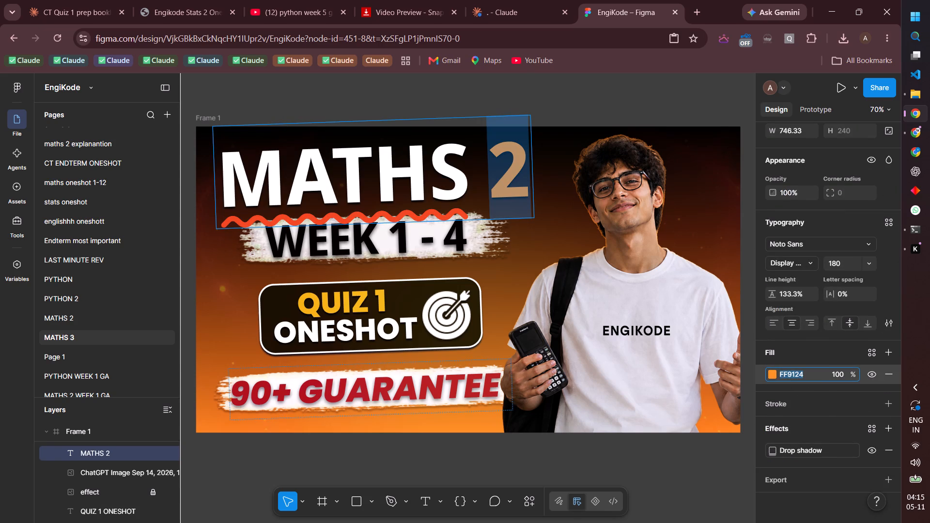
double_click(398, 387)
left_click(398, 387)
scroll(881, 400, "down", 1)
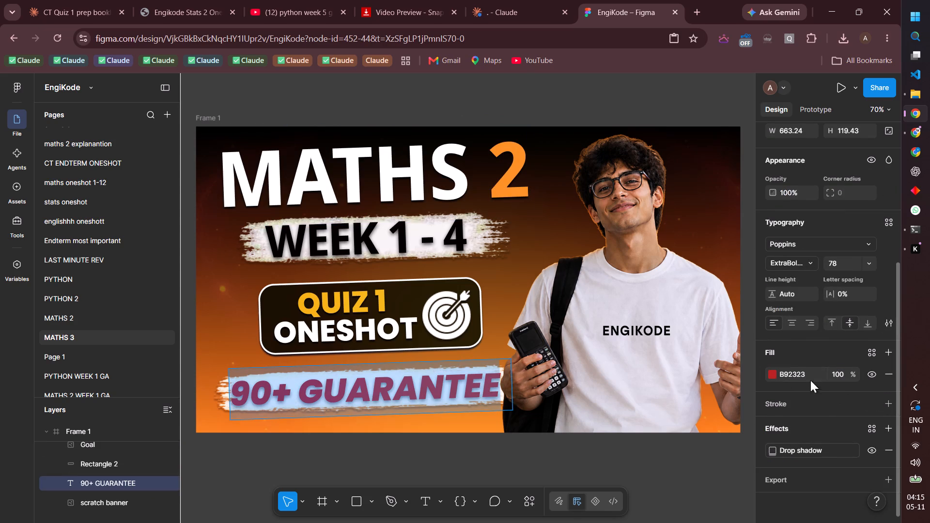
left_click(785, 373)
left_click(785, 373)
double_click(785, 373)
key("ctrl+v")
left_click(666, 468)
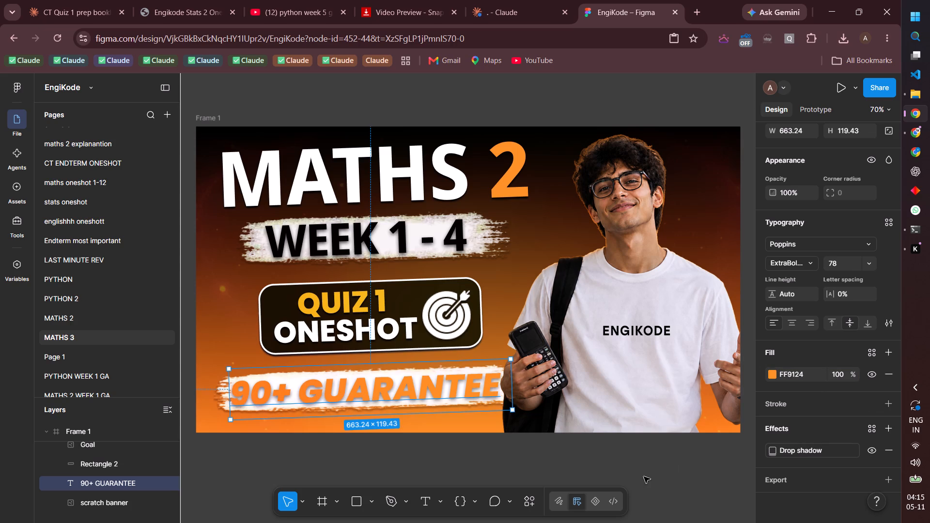
Change the fill colour of the 90+ GUARANTEE text to black.
double_click(790, 373)
left_click(790, 373)
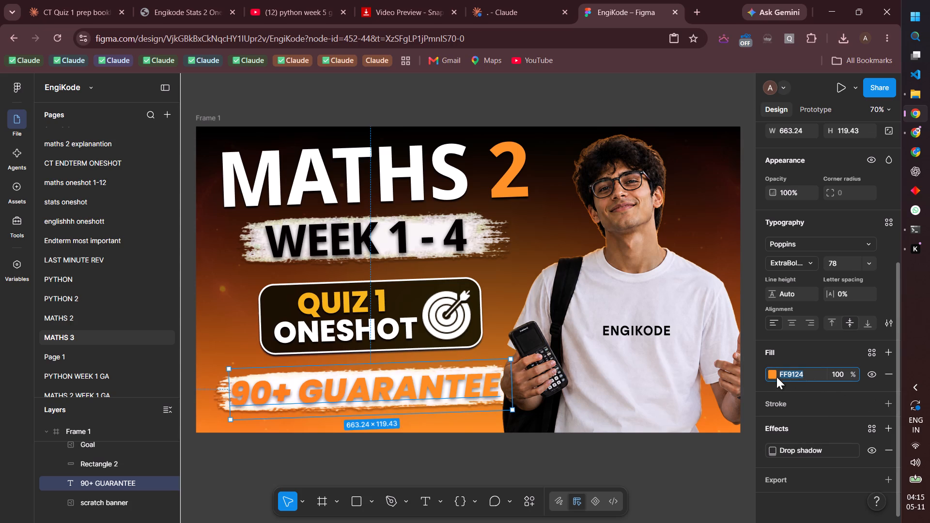
left_click(773, 377)
left_click_drag(738, 386, 753, 387)
left_click(499, 477)
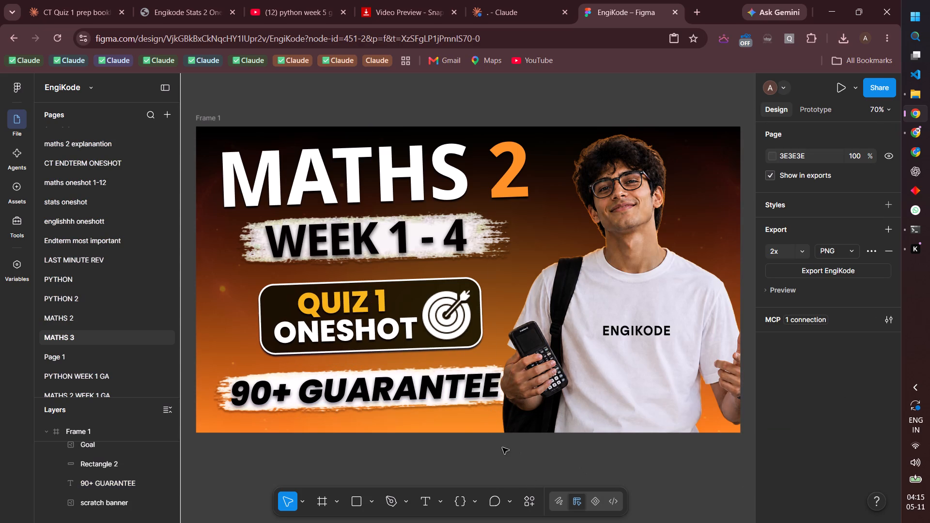
Enlarge the dark rounded box behind QUIZ 1 ONESHOT to about 568 × 200 and place it at X 124, Y 334.
left_click(266, 303)
left_click_drag(257, 285, 238, 273)
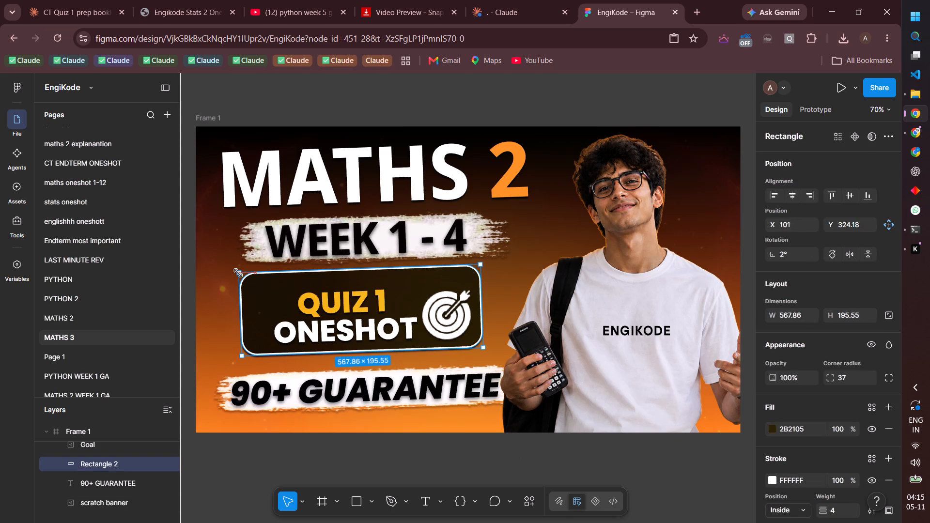
left_click_drag(238, 273, 238, 271)
left_click_drag(260, 297, 263, 299)
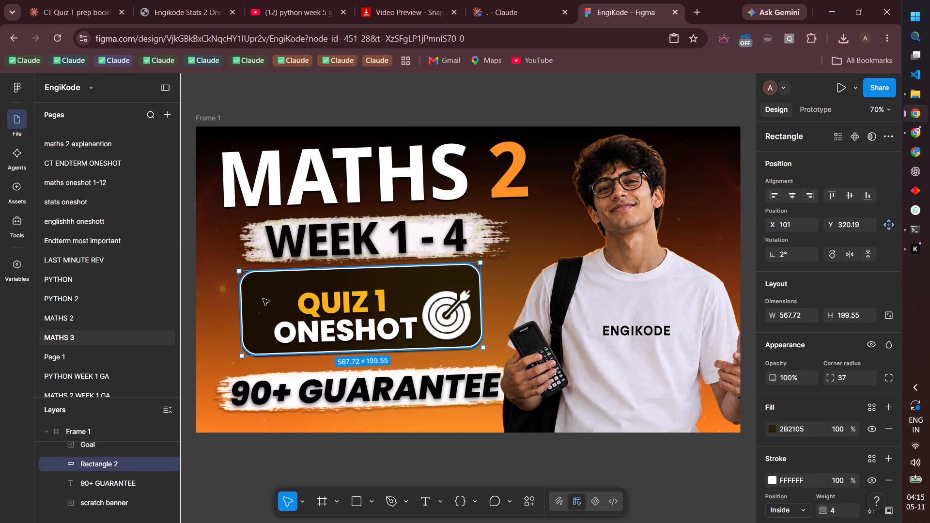
left_click_drag(263, 299, 270, 303)
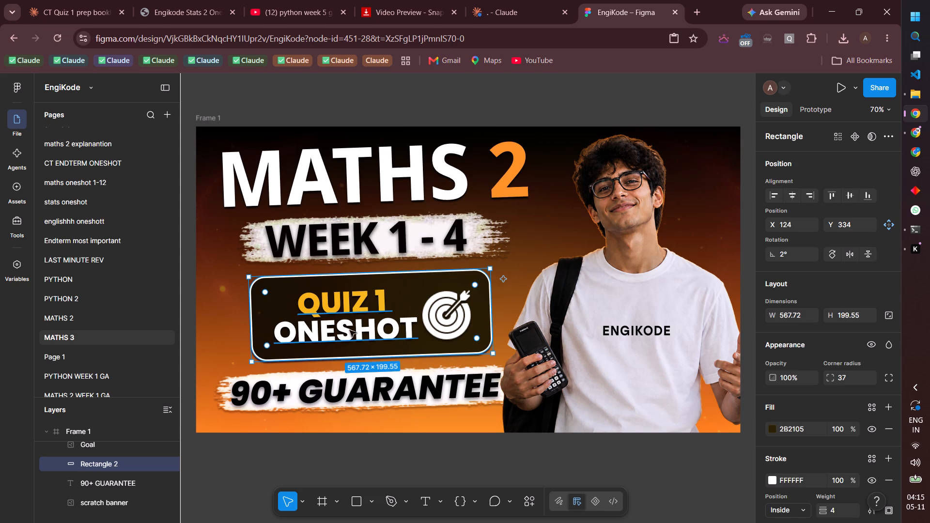
Set the QUIZ 1 ONESHOT text size to 80 and reposition it inside the dark rounded box beside the target image.
left_click(360, 333)
left_click_drag(358, 319, 343, 320)
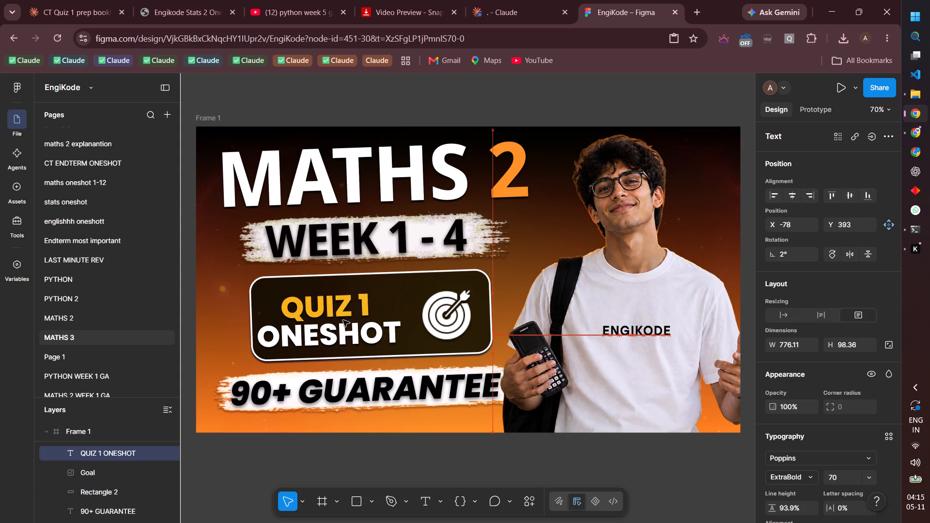
left_click_drag(343, 320, 343, 319)
scroll(876, 428, "down", 5)
scroll(876, 428, "up", 3)
scroll(876, 428, "down", 1)
double_click(842, 309)
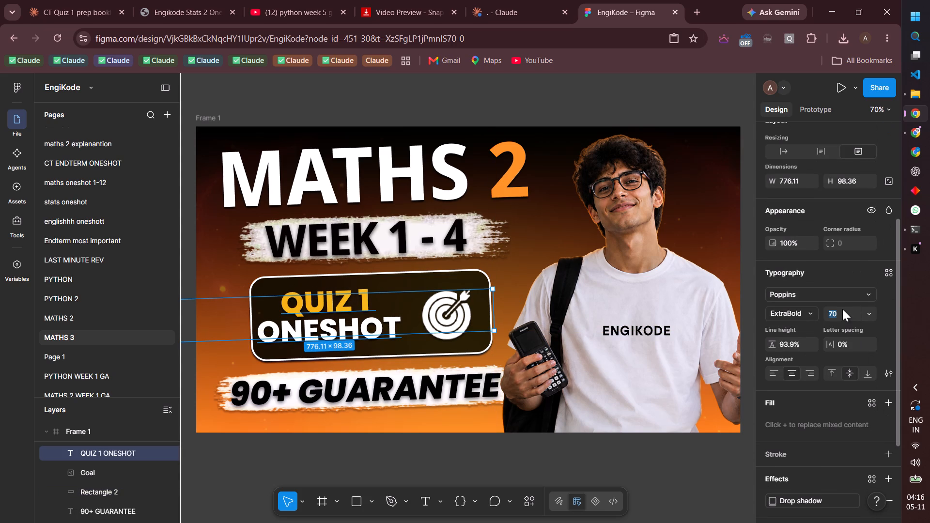
type("80")
left_click(888, 310)
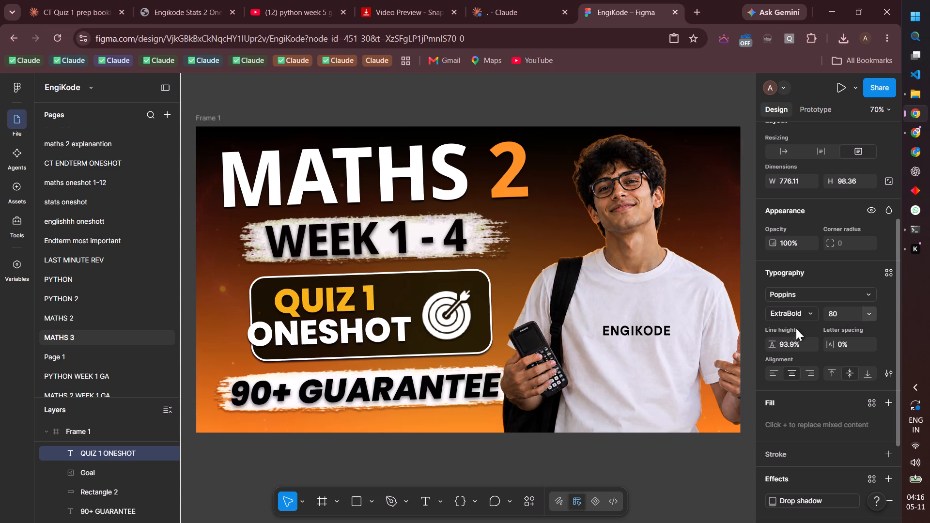
left_click_drag(335, 320, 343, 320)
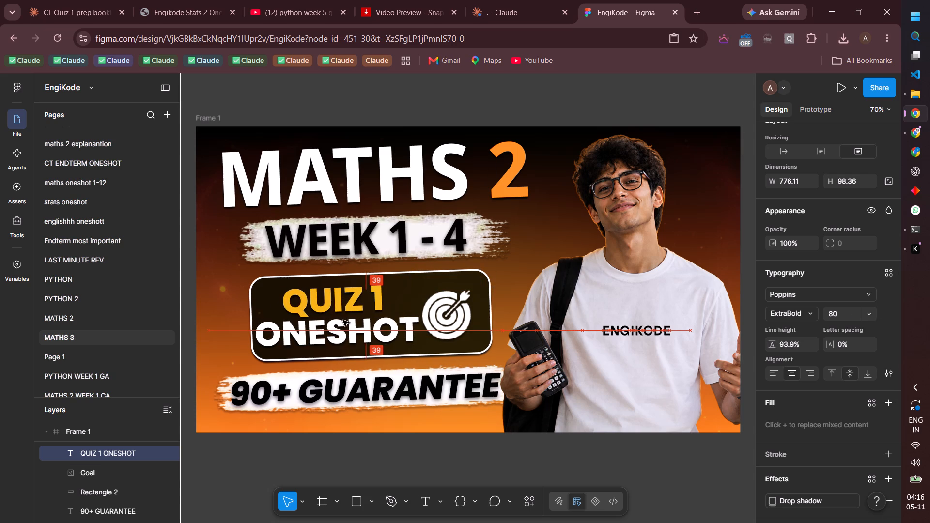
left_click_drag(343, 320, 345, 320)
left_click(450, 312)
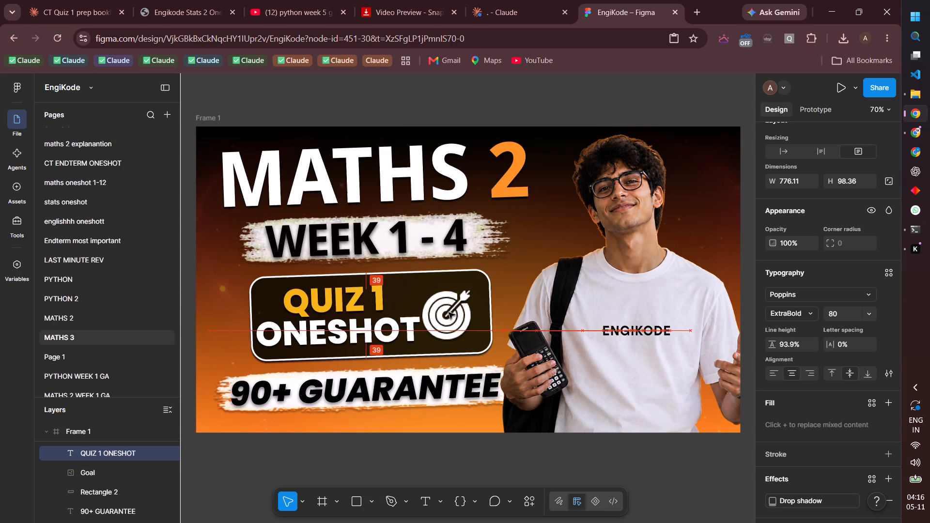
left_click(519, 460)
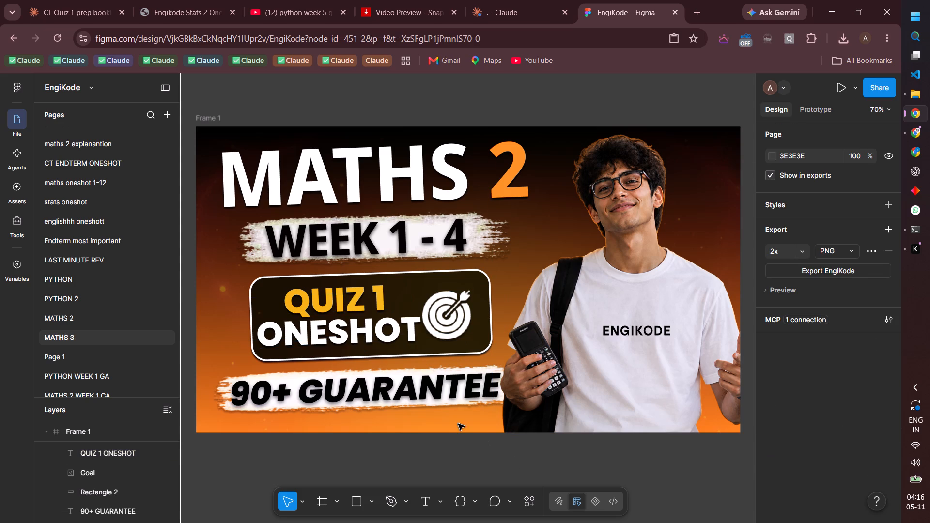
Move the Goal target image right, clear of the ONESHOT text, to about X 515, Y 327.
left_click(447, 312)
left_click_drag(451, 309, 458, 305)
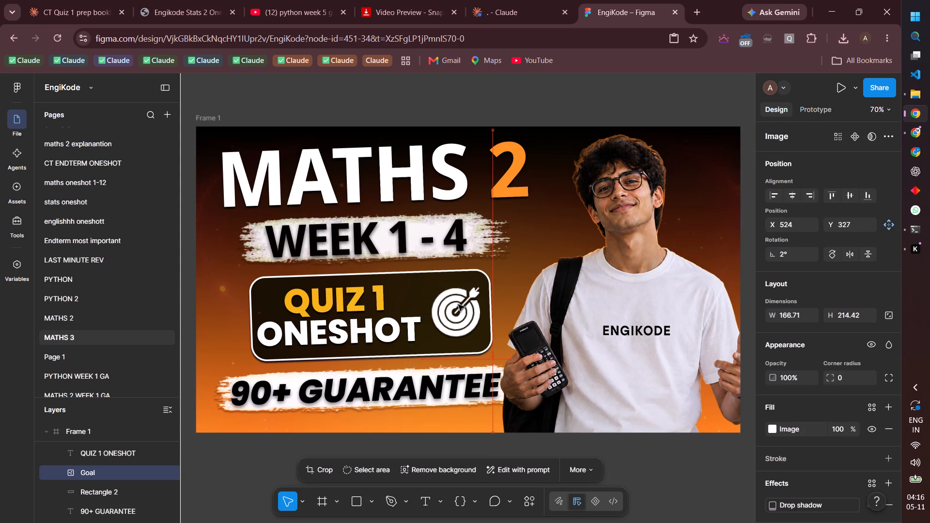
left_click_drag(458, 305, 456, 304)
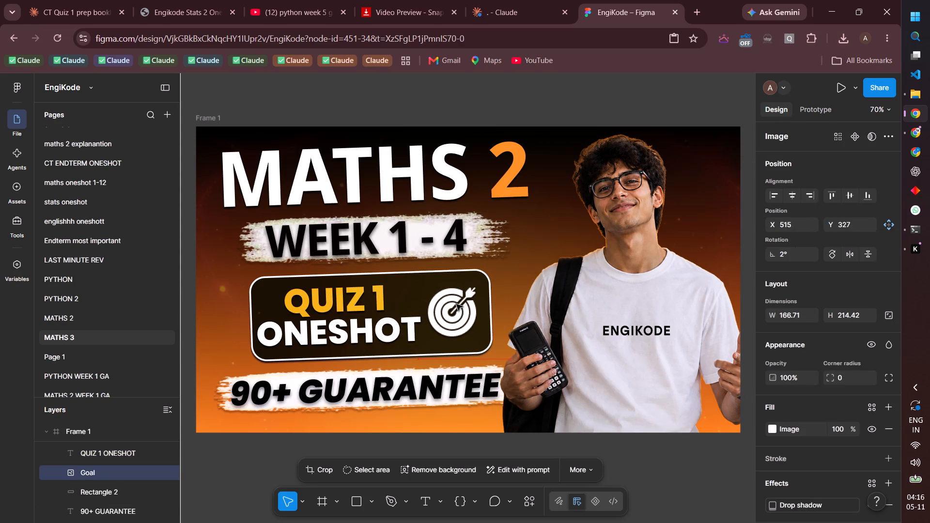
left_click_drag(456, 304, 457, 304)
Nudge the QUIZ 1 ONESHOT text slightly right, to X -49, Y 382.
left_click(348, 312)
left_click(341, 314)
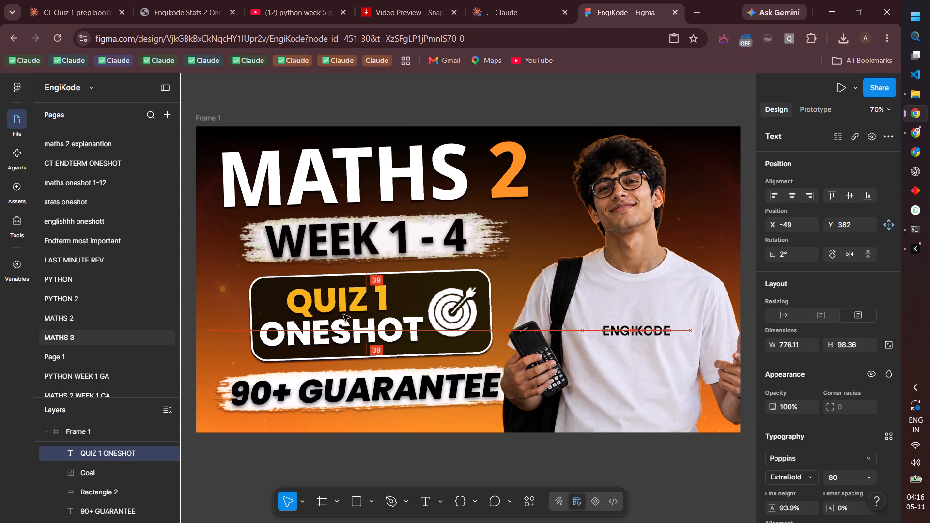
left_click(515, 462)
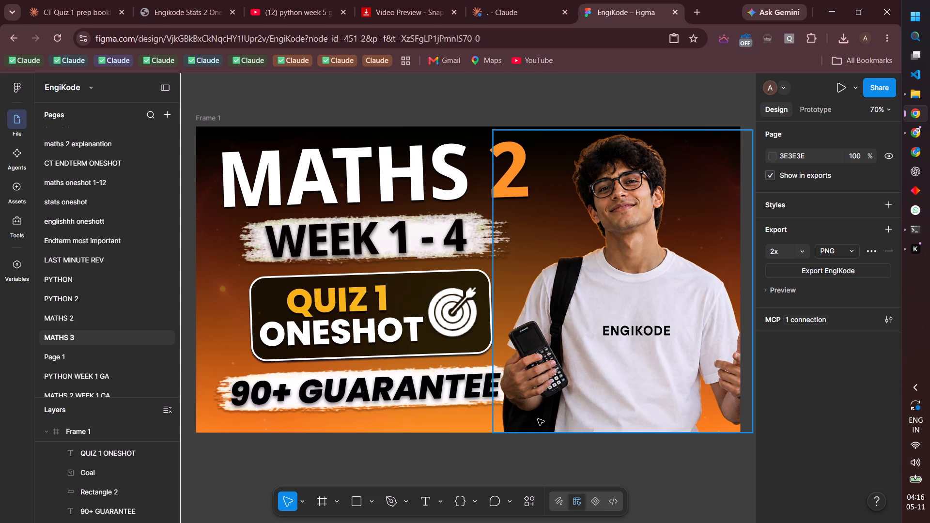
left_click(666, 473)
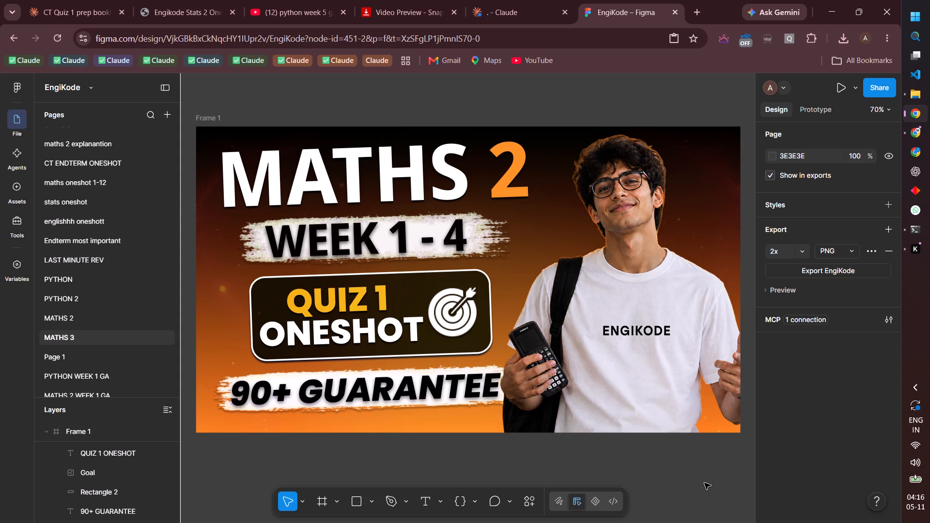
Check the image fill settings of the scratch banner behind WEEK 1 - 4.
left_click(246, 251)
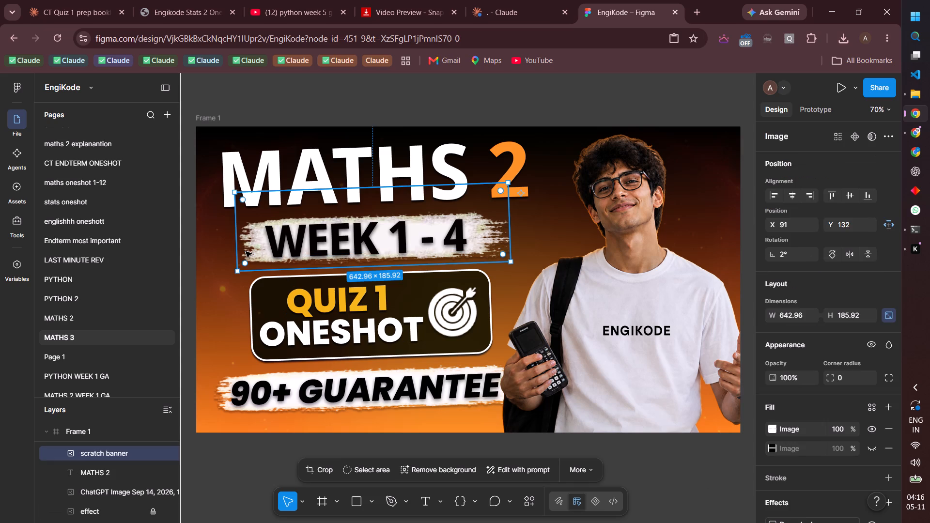
scroll(850, 406, "down", 3)
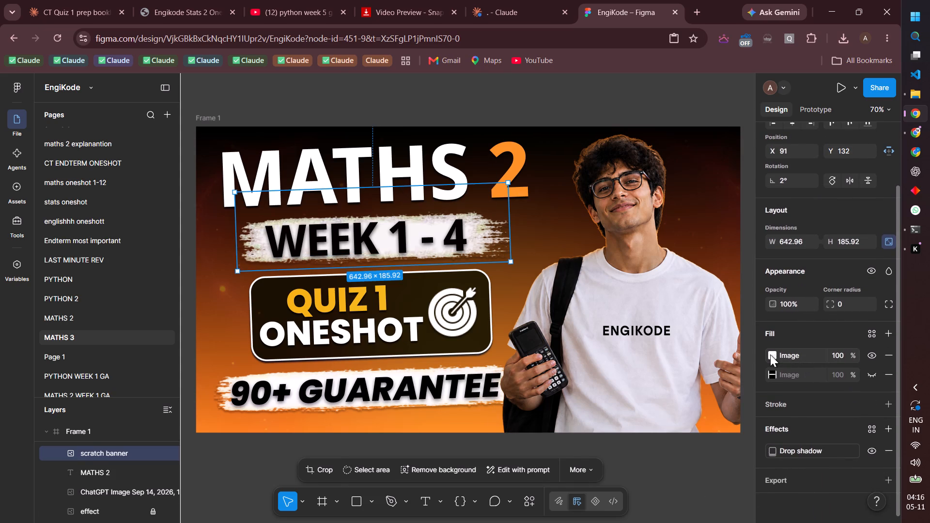
left_click(770, 354)
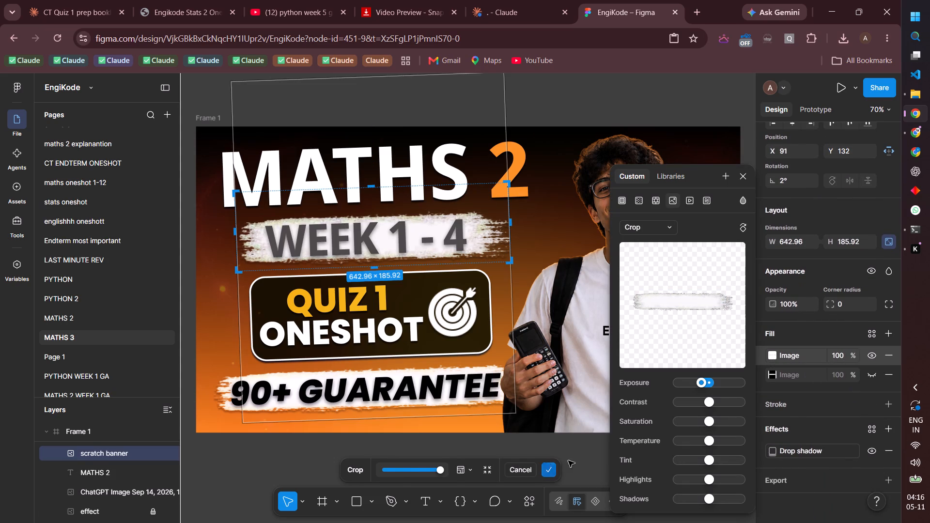
left_click(584, 460)
left_click(584, 460)
left_click(270, 464)
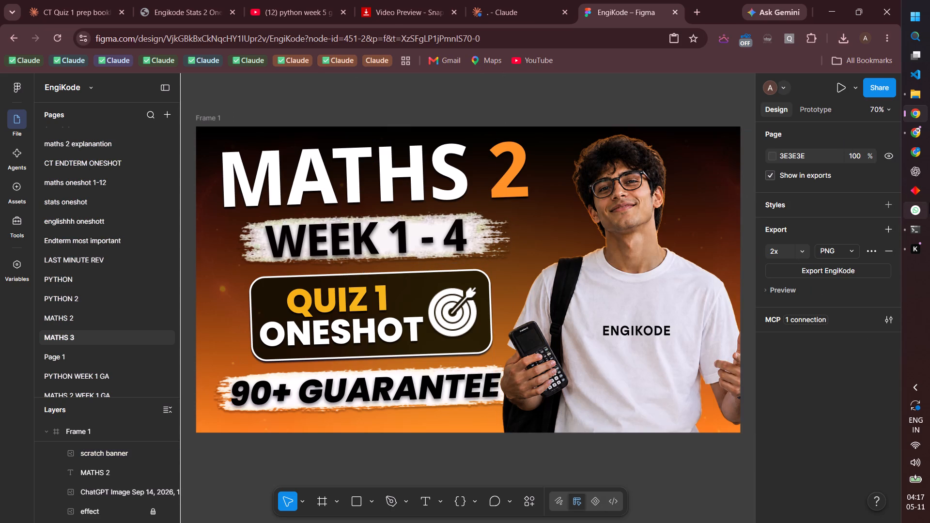
In File Explorer, delete the video BZYP6888.MOV from the temp upload folder.
left_click(913, 93)
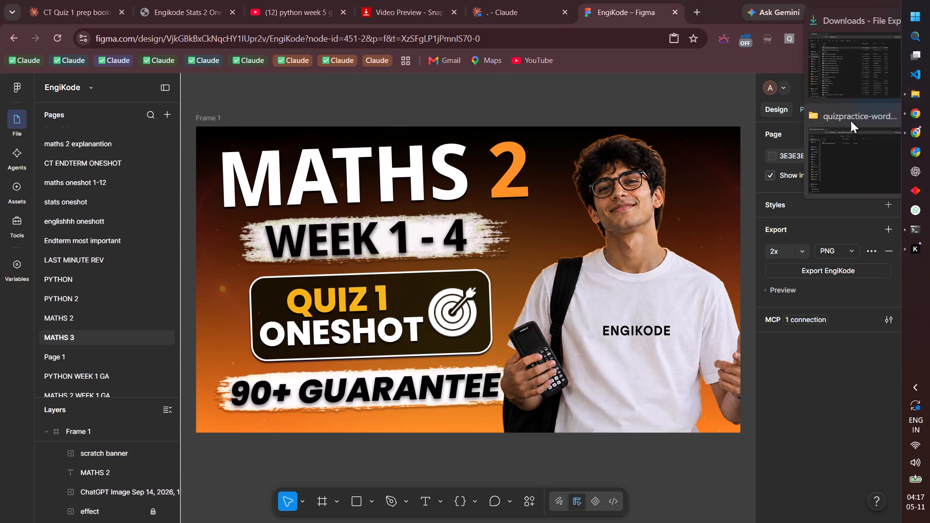
left_click(854, 79)
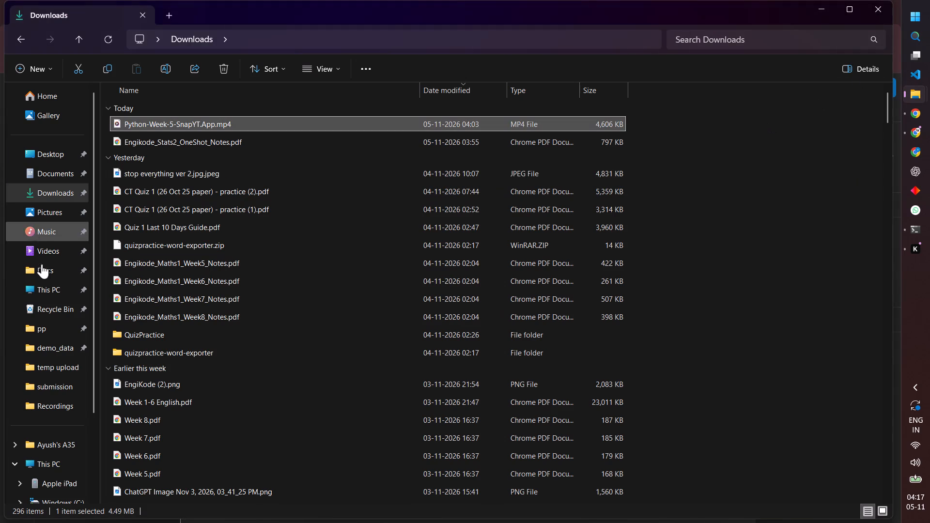
left_click(63, 375)
left_click_drag(302, 241, 154, 182)
left_click(228, 67)
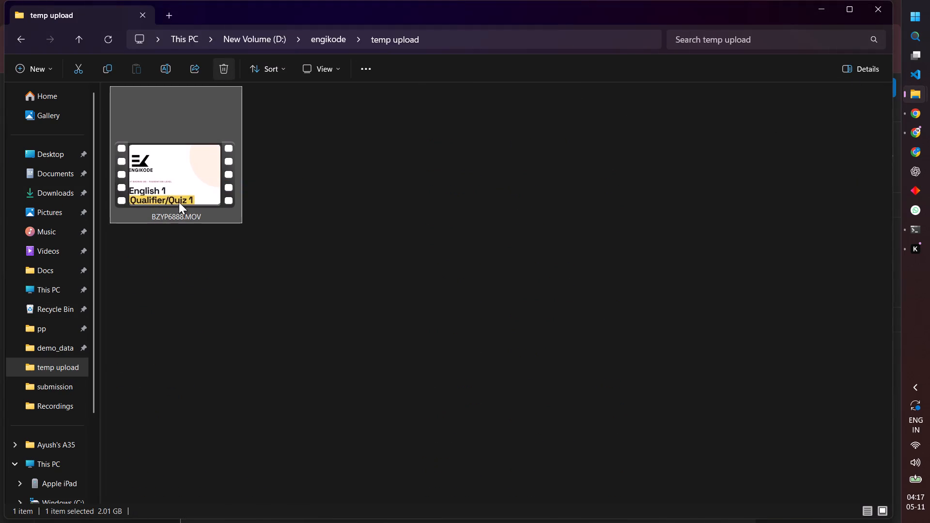
Browse the Apple iPad's Internal Storage to the 202611_a folder and open the video OXAR9968.MOV for playback.
scroll(62, 381, "down", 5)
left_click(62, 418)
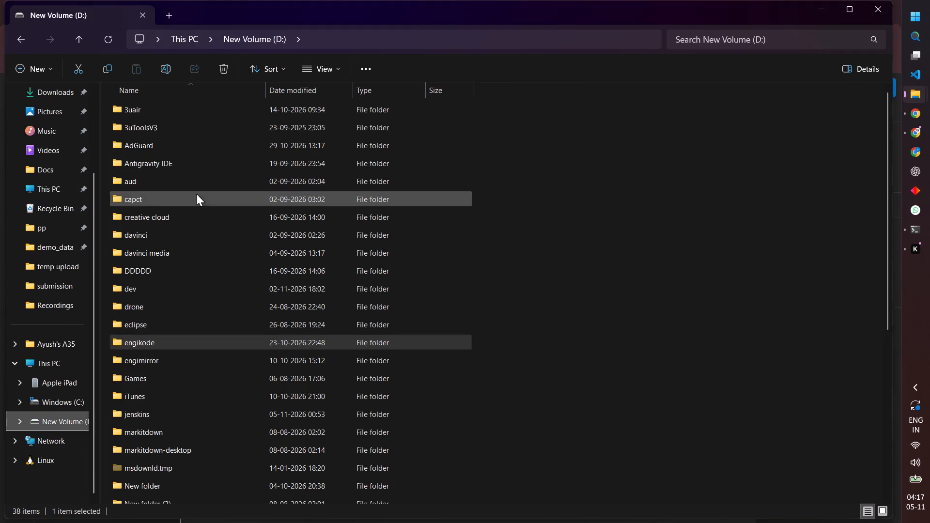
left_click(23, 390)
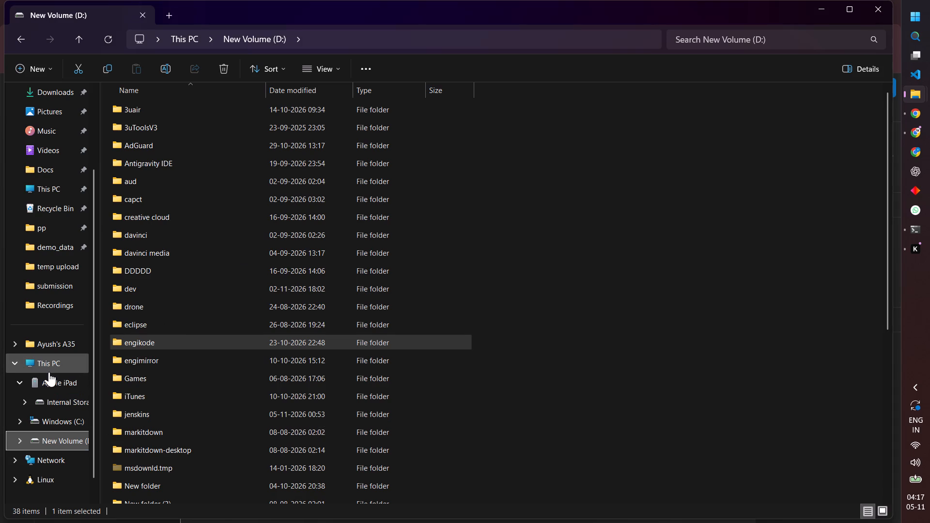
left_click(49, 372)
left_click(55, 387)
double_click(235, 119)
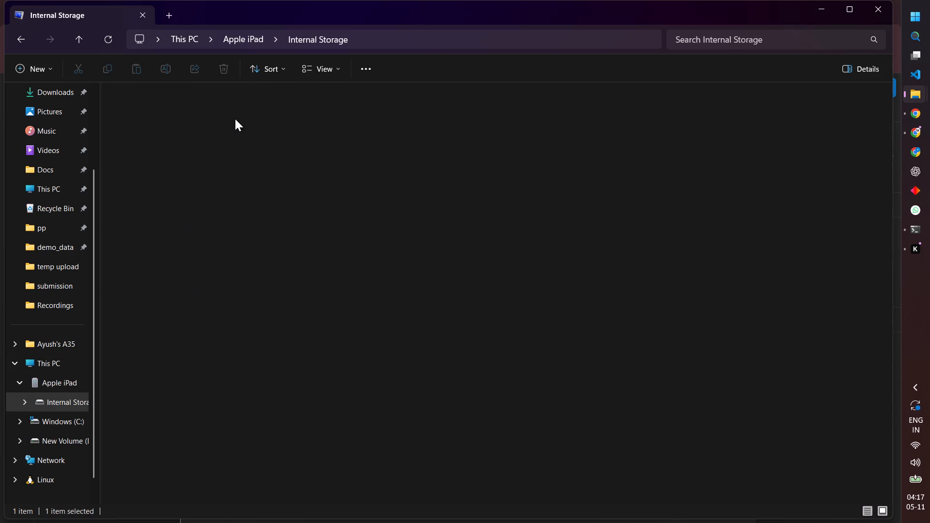
double_click(659, 110)
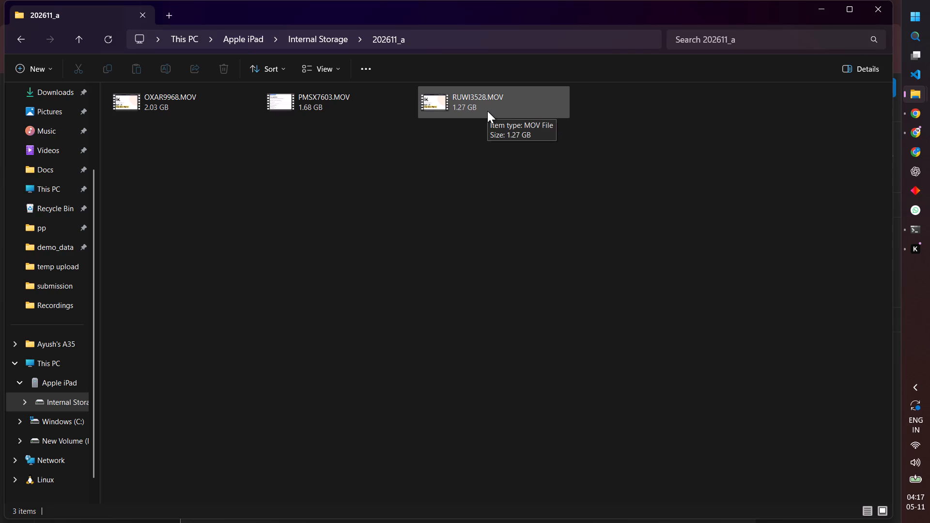
left_click(300, 38)
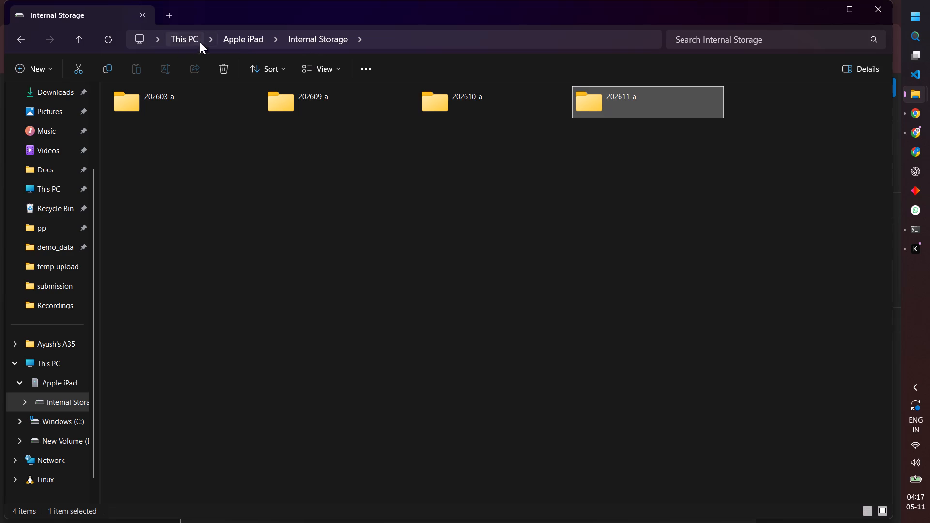
left_click(234, 39)
double_click(225, 112)
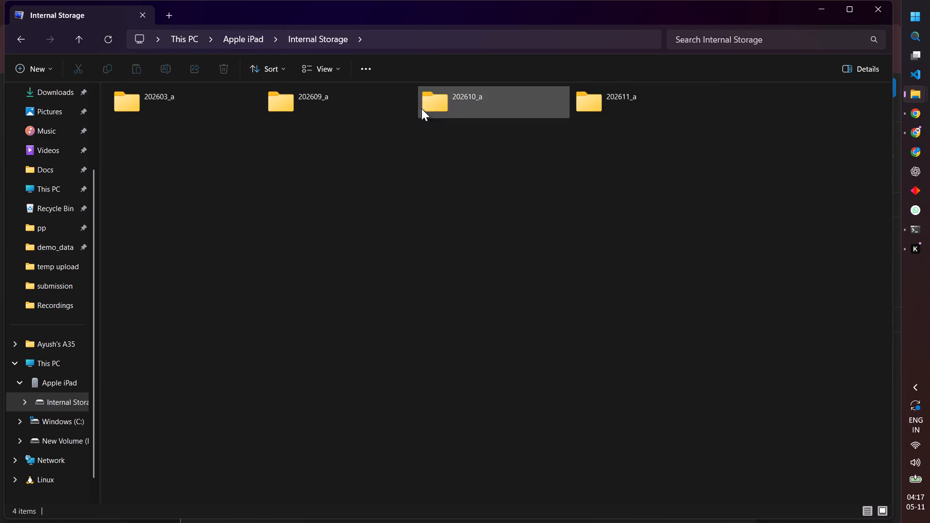
double_click(607, 102)
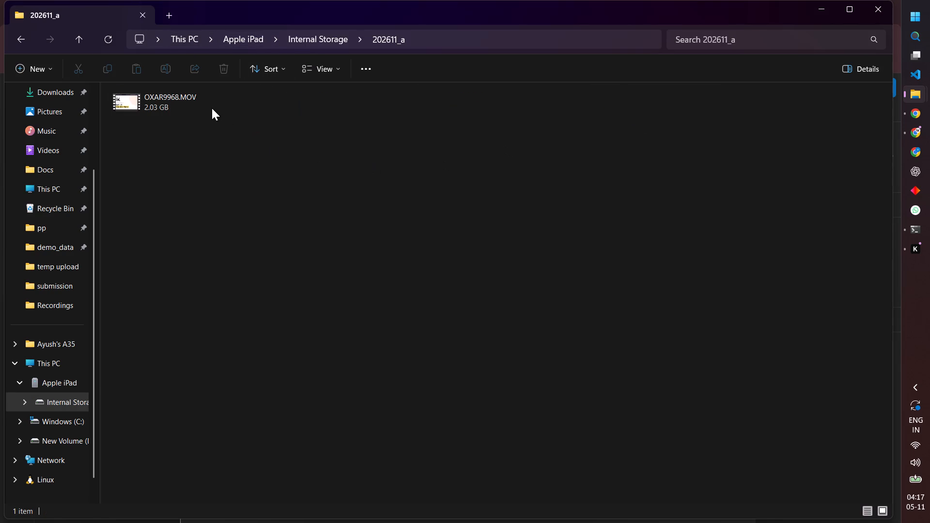